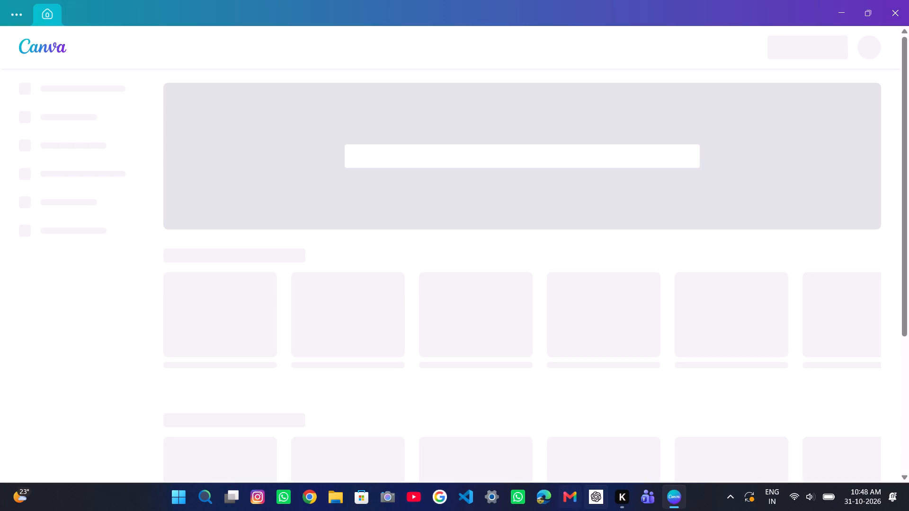
# Launch the ChatGPT app.
pyautogui.click(596, 496)
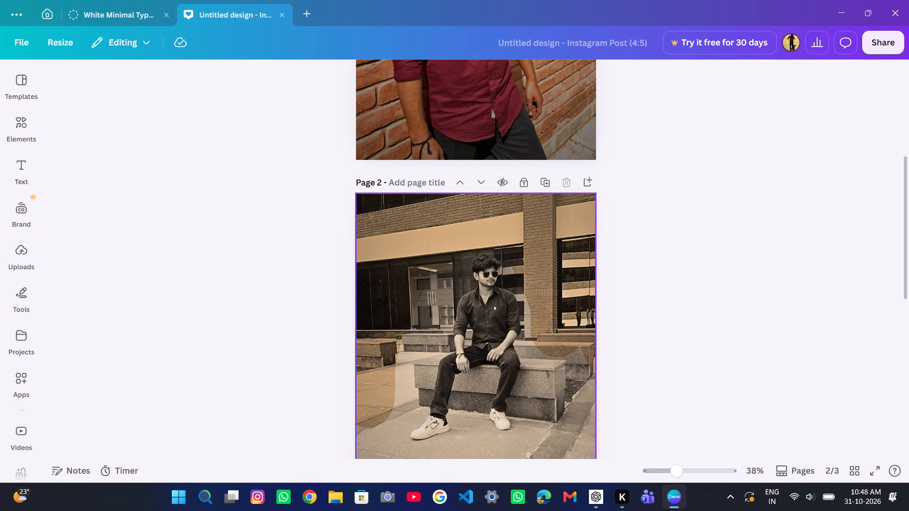
# Add a blank page after page 3, at the end of the Instagram post design.
pyautogui.scroll(-8, 427, 270)
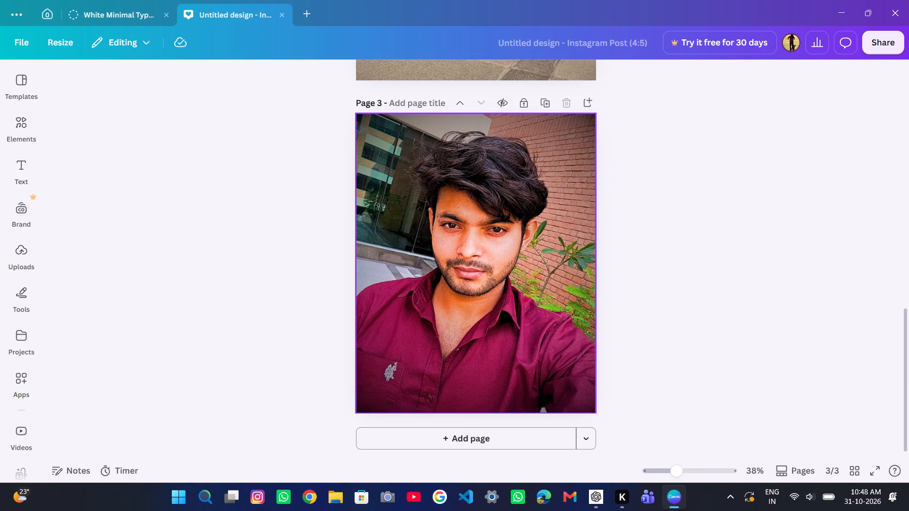
pyautogui.click(450, 434)
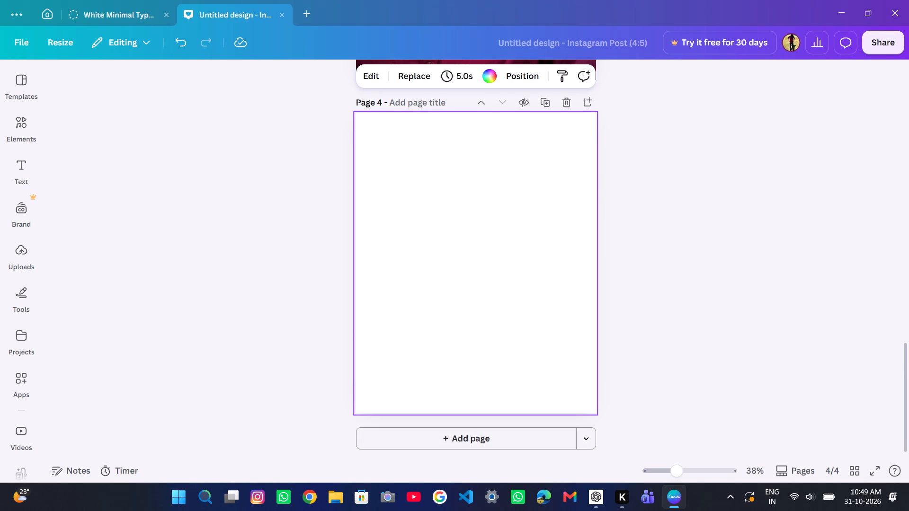
# Open the uploaded images with the blank page 4 selected.
pyautogui.click(25, 257)
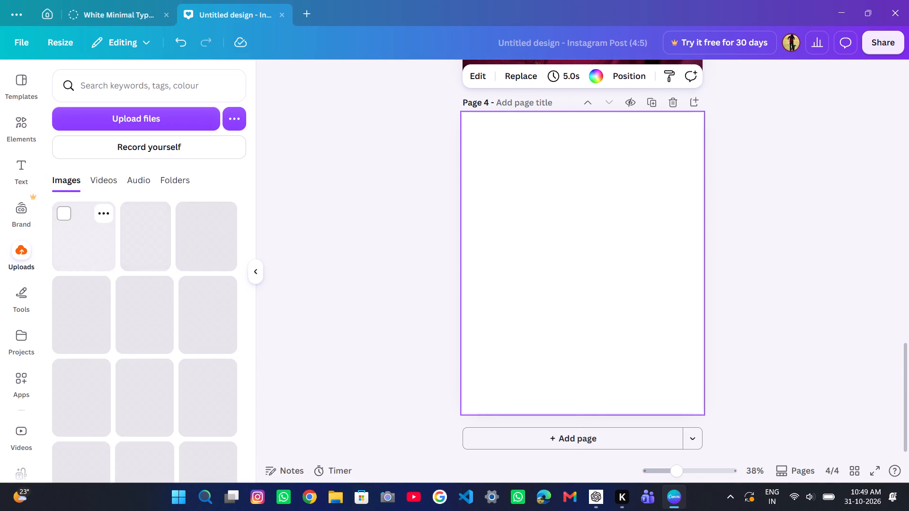
# Add the uploaded full-length photo of the man with crossed arms against the brick wall to blank page 4.
pyautogui.scroll(-3, 182, 284)
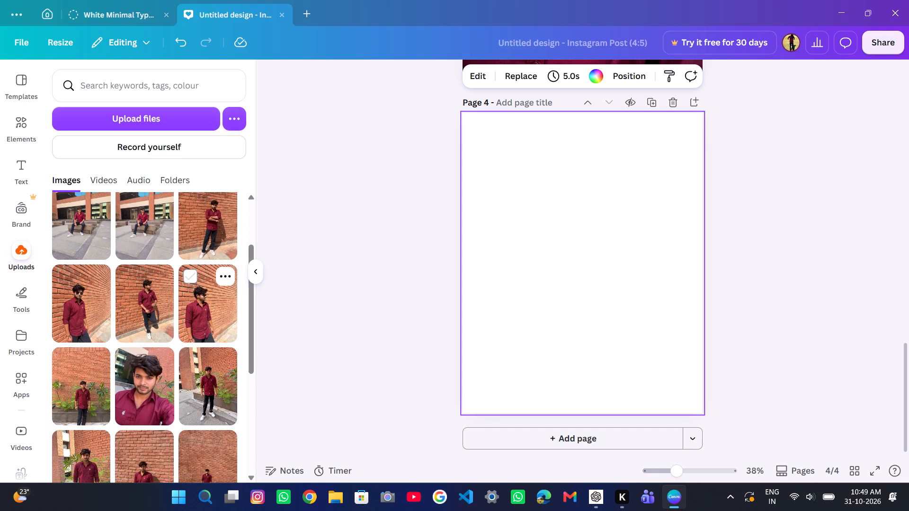
pyautogui.scroll(-3, 182, 284)
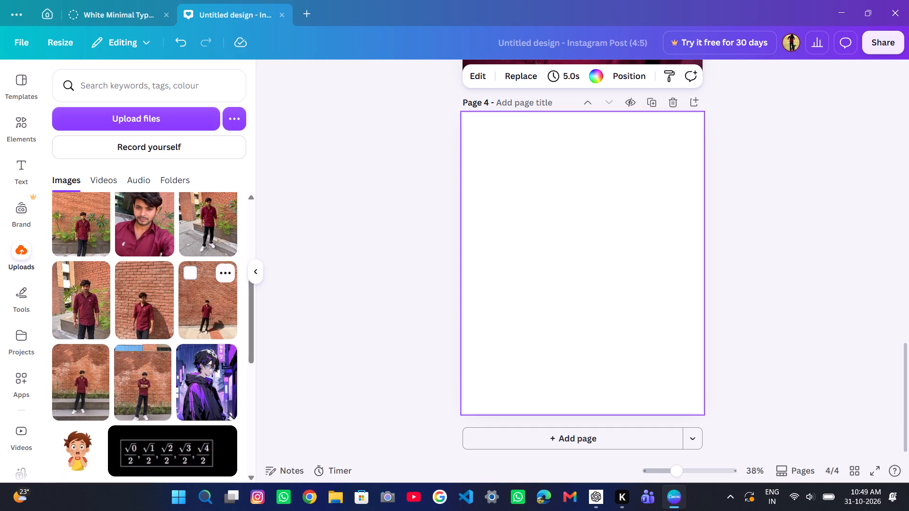
pyautogui.click(141, 371)
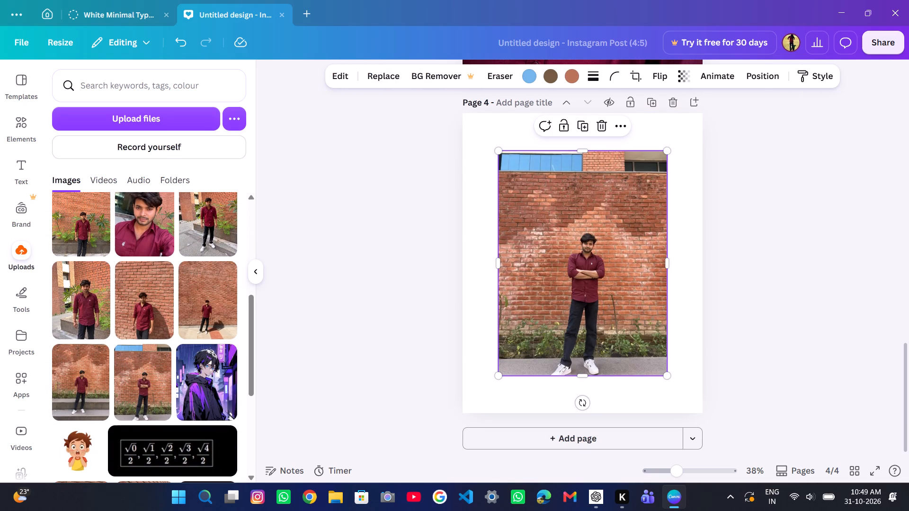
# Widen the photo's frame to about 1,020 and extend its lower edge to the bottom of the page.
pyautogui.moveTo(497, 259); pyautogui.dragTo(470, 260)
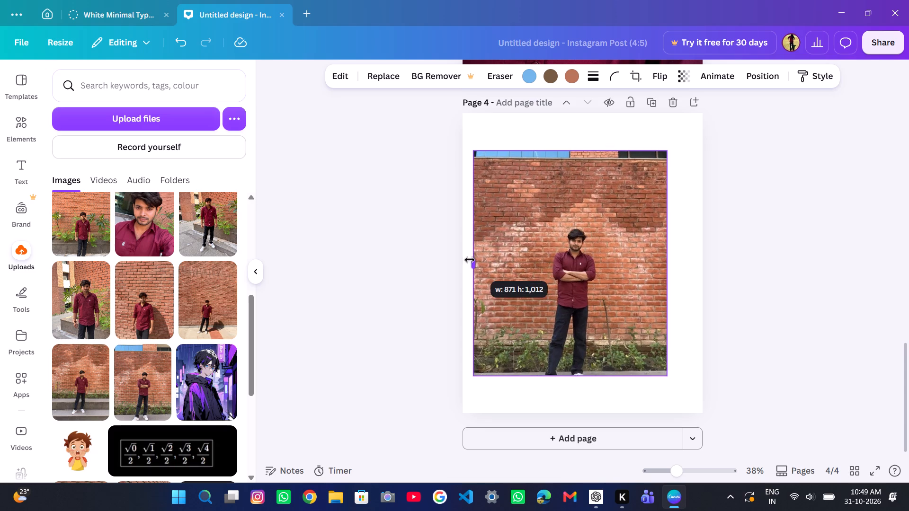
pyautogui.moveTo(470, 260); pyautogui.dragTo(469, 260)
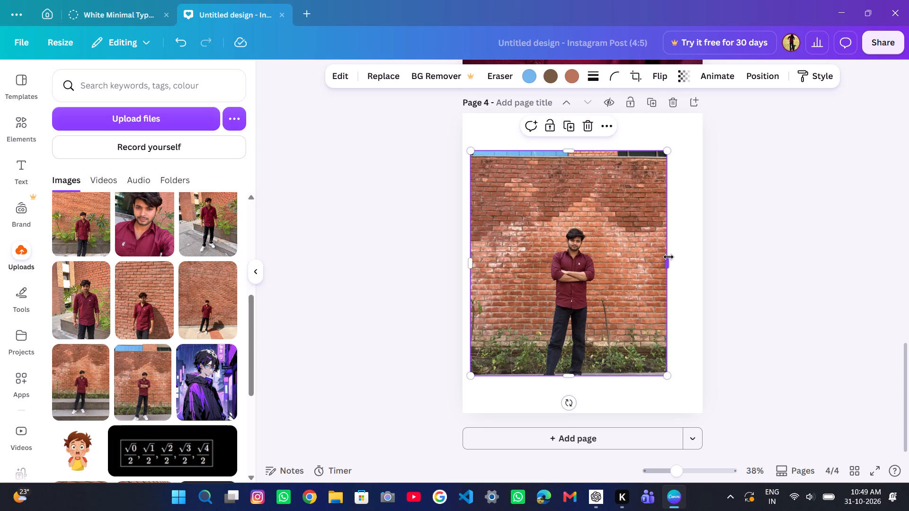
pyautogui.moveTo(668, 257); pyautogui.dragTo(698, 261)
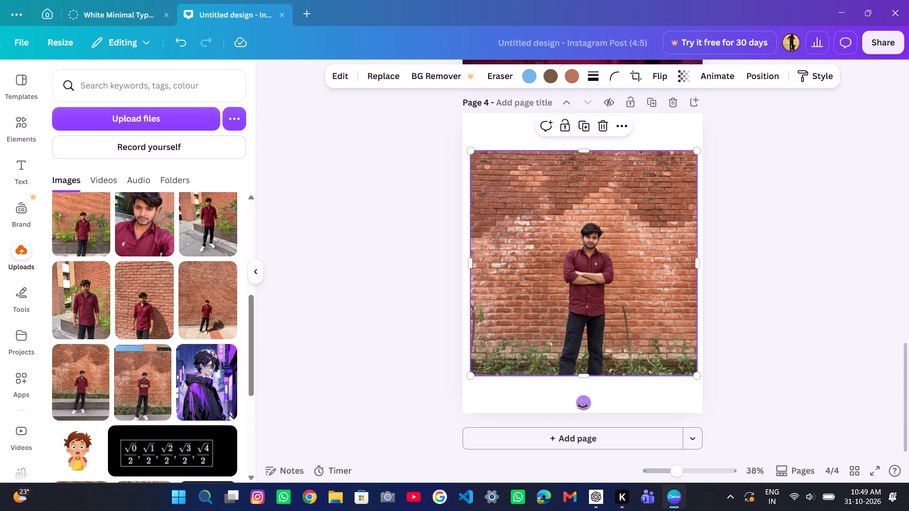
pyautogui.moveTo(582, 372); pyautogui.dragTo(583, 321)
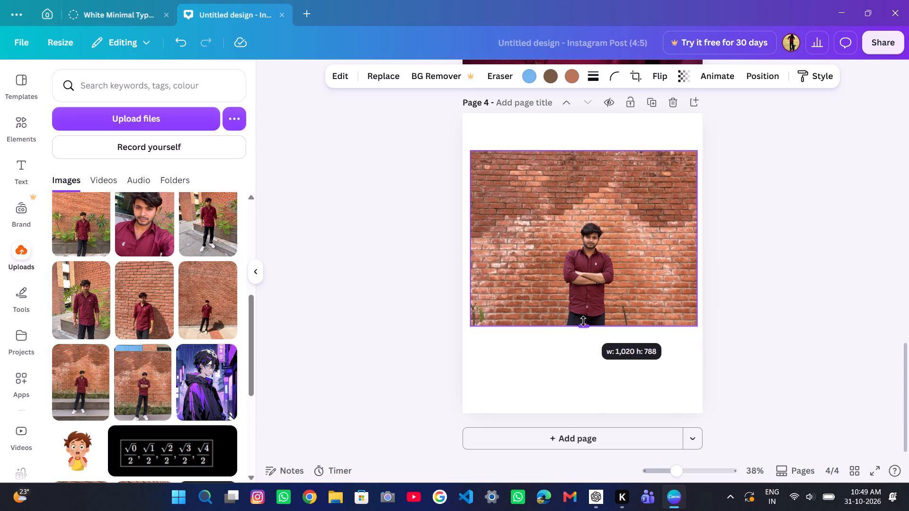
pyautogui.moveTo(583, 321); pyautogui.dragTo(591, 410)
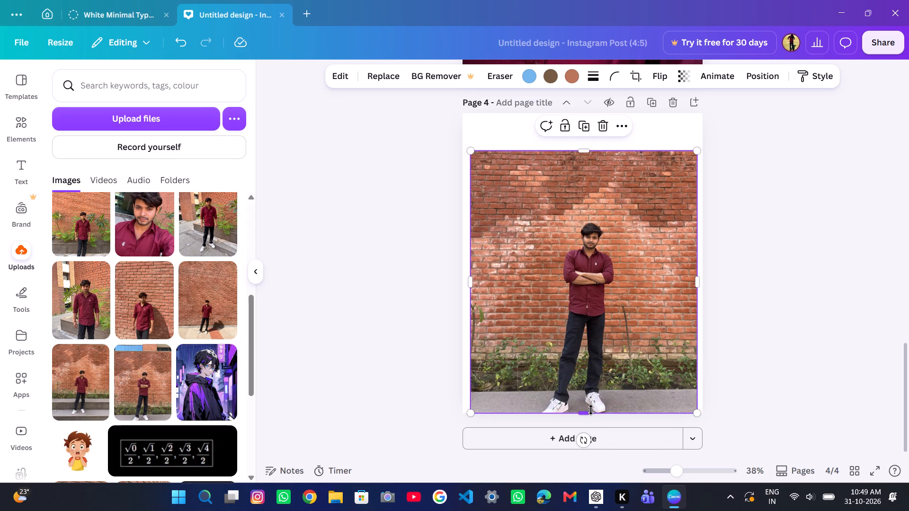
# Crop the photo closely around the man, trimming above his head, along both sides and below his knees.
pyautogui.moveTo(582, 152); pyautogui.dragTo(586, 185)
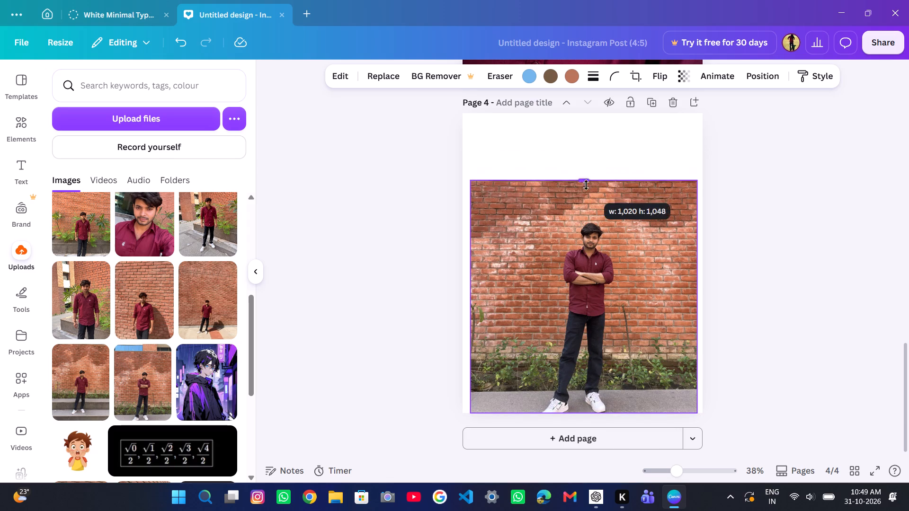
pyautogui.moveTo(586, 185); pyautogui.dragTo(590, 204)
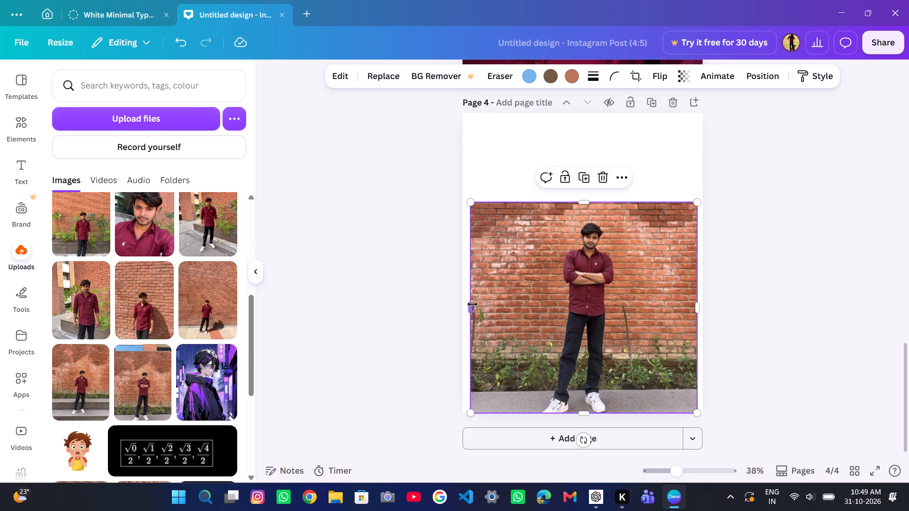
pyautogui.moveTo(472, 304); pyautogui.dragTo(542, 292)
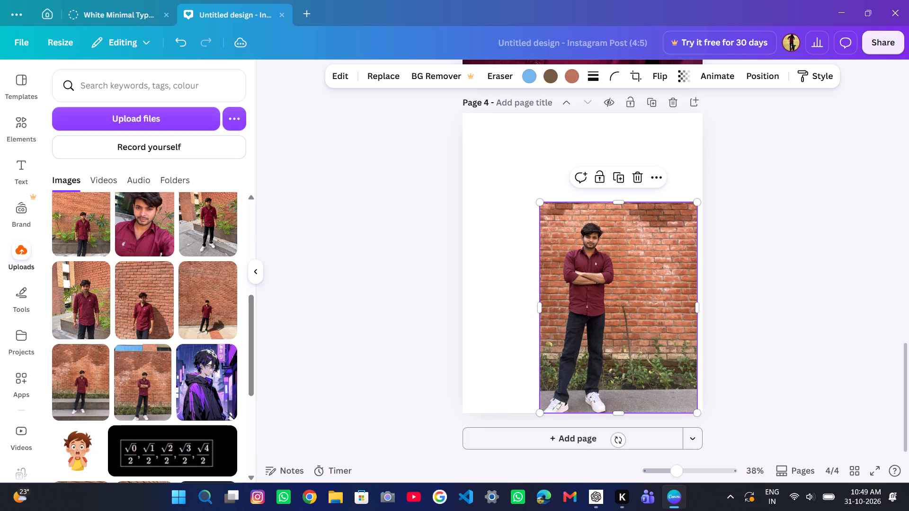
pyautogui.moveTo(695, 304); pyautogui.dragTo(667, 308)
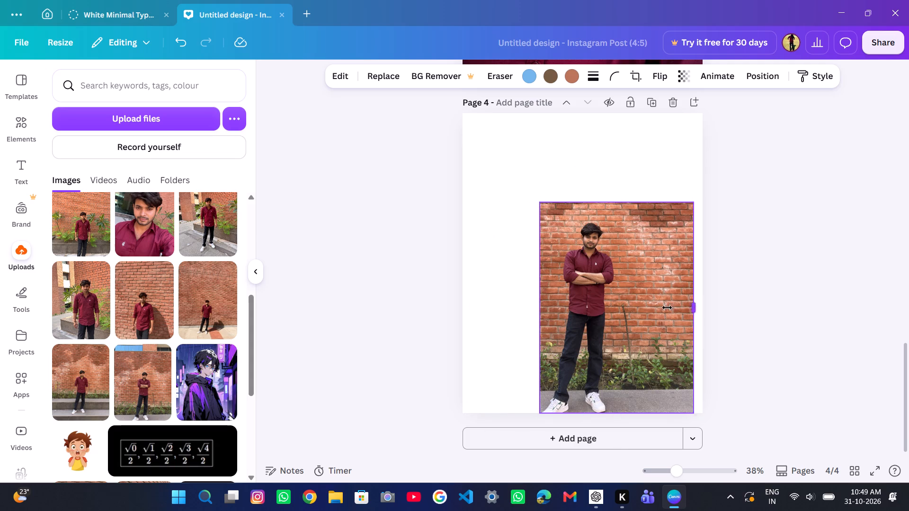
pyautogui.moveTo(667, 308); pyautogui.dragTo(624, 312)
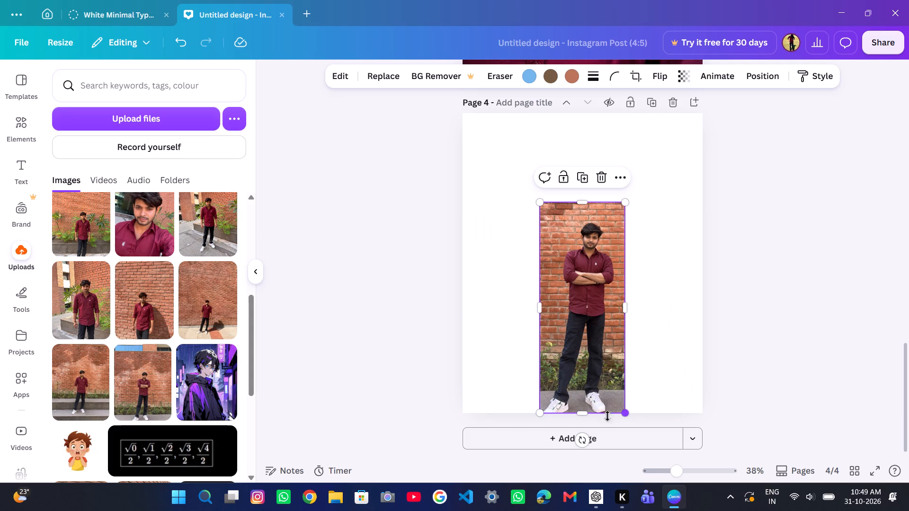
pyautogui.moveTo(581, 415); pyautogui.dragTo(593, 357)
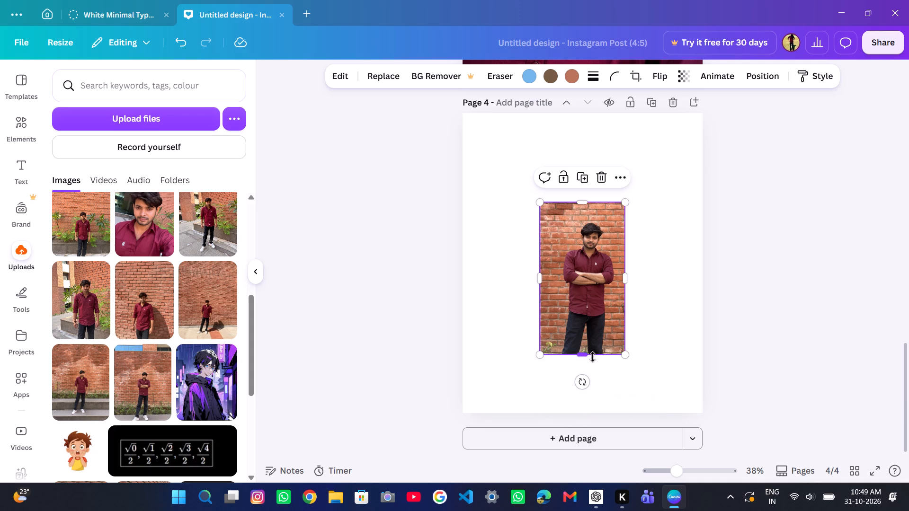
# Enlarge the cropped photo and move it near the page's top-left corner so it spans the full height, about 1,357.
pyautogui.moveTo(627, 357); pyautogui.dragTo(697, 396)
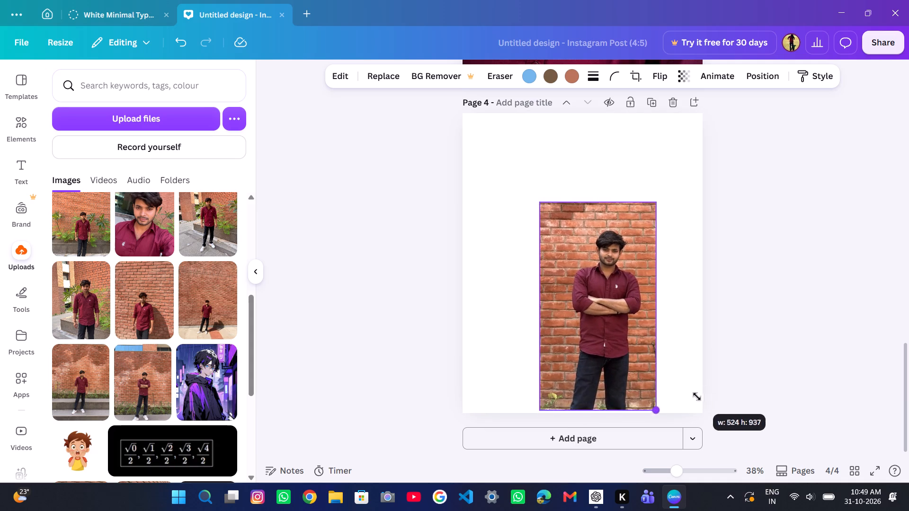
pyautogui.moveTo(697, 396); pyautogui.dragTo(811, 412)
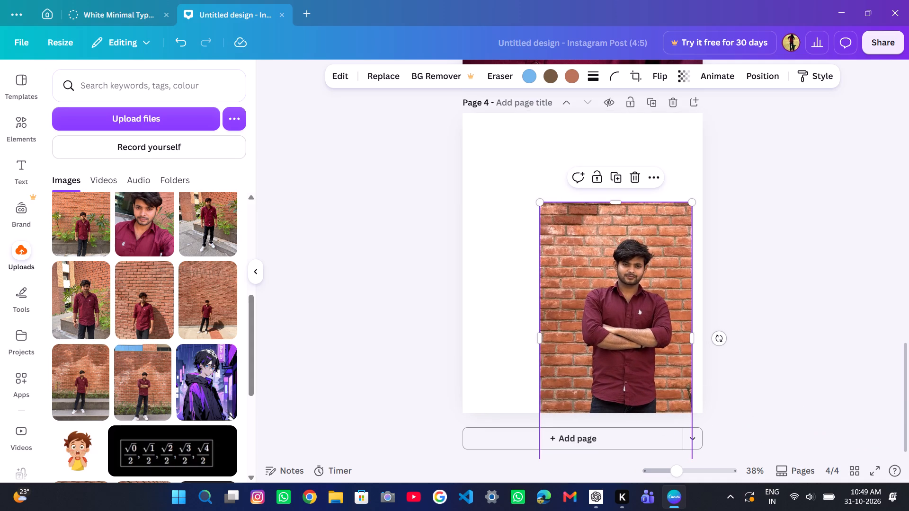
pyautogui.moveTo(627, 338); pyautogui.dragTo(557, 247)
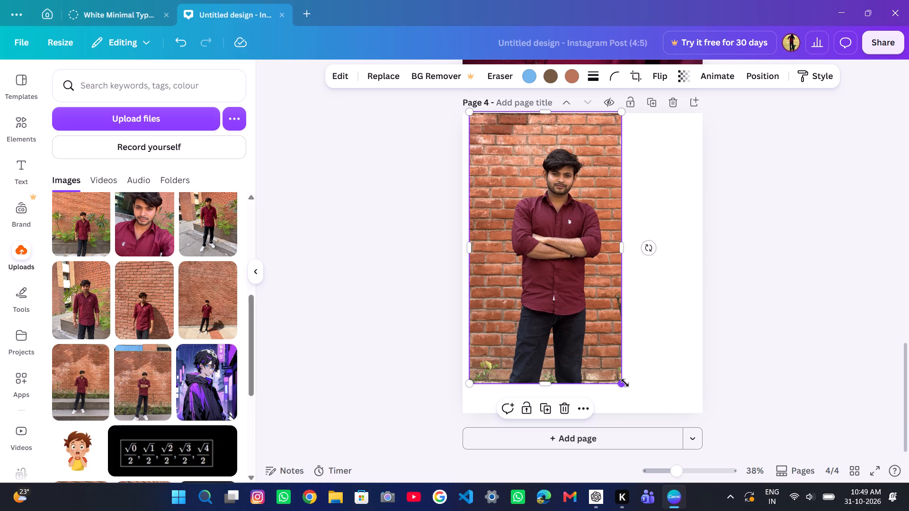
pyautogui.moveTo(625, 383); pyautogui.dragTo(682, 386)
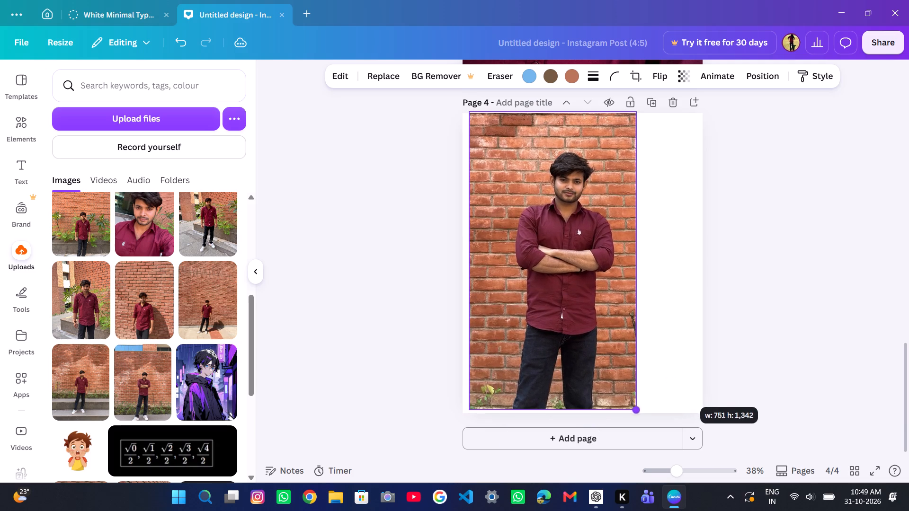
# Extend the photo's frame on both sides to show more of the brick wall, keeping its full page height.
pyautogui.moveTo(638, 257); pyautogui.dragTo(691, 256)
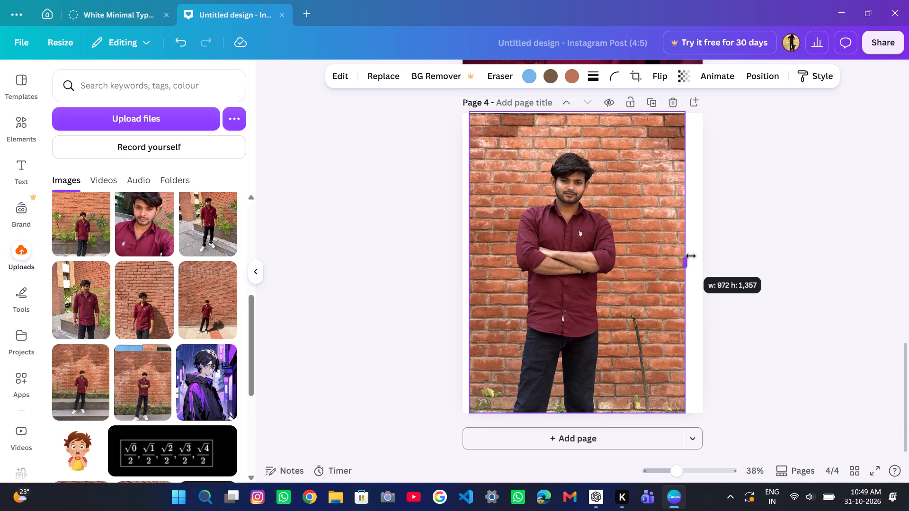
pyautogui.moveTo(691, 256); pyautogui.dragTo(698, 257)
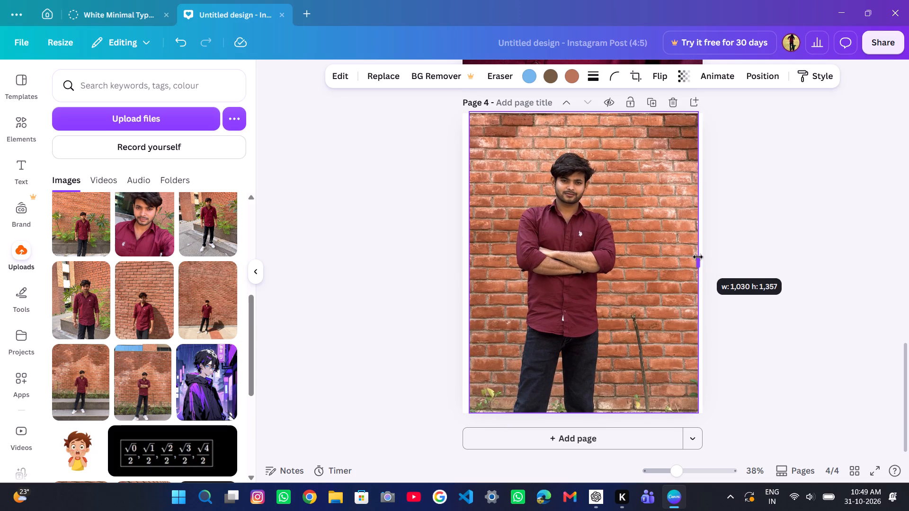
pyautogui.moveTo(698, 257); pyautogui.dragTo(664, 261)
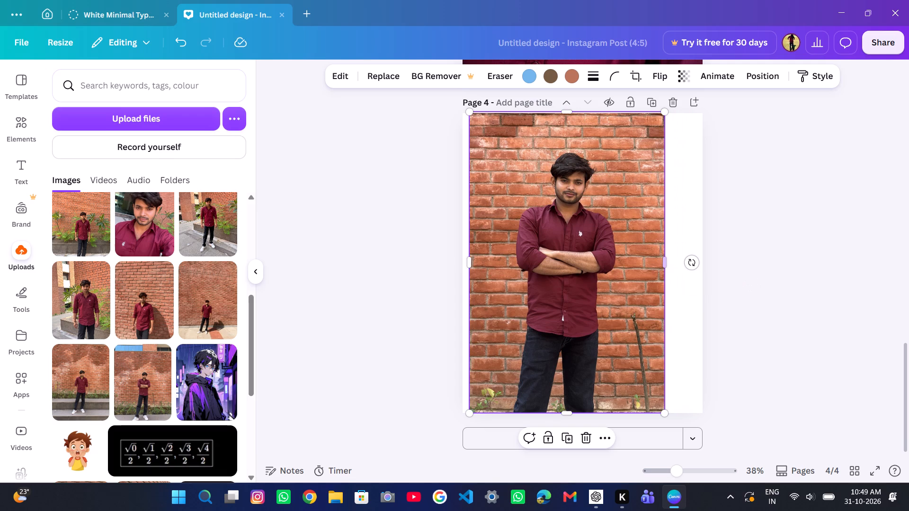
pyautogui.moveTo(473, 260); pyautogui.dragTo(463, 260)
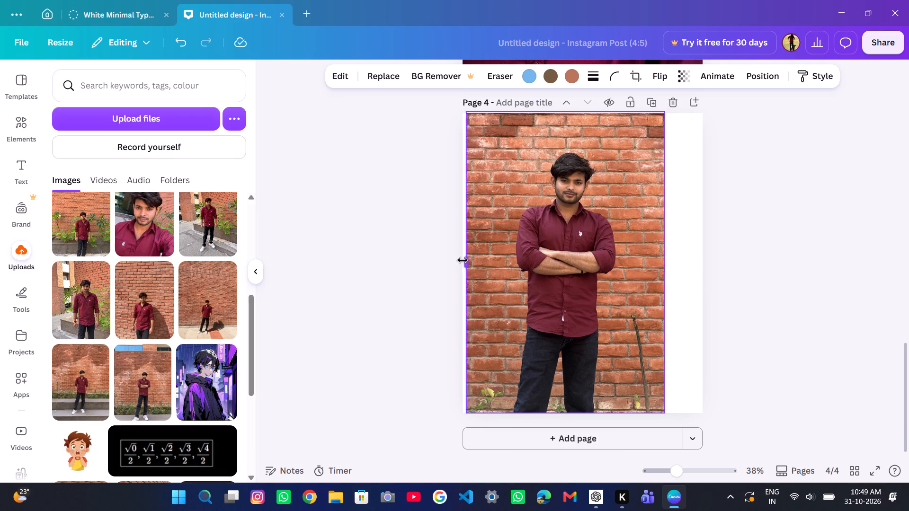
pyautogui.moveTo(463, 260); pyautogui.dragTo(454, 260)
# Align the photo with the page's left edge and extend its right side to the page edge, about 1,074 wide.
pyautogui.moveTo(507, 266); pyautogui.dragTo(534, 265)
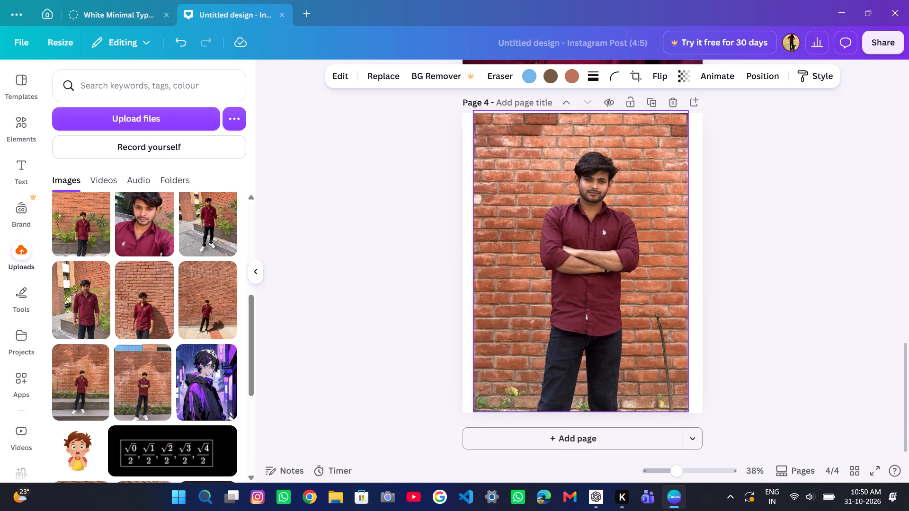
pyautogui.moveTo(534, 265); pyautogui.dragTo(544, 265)
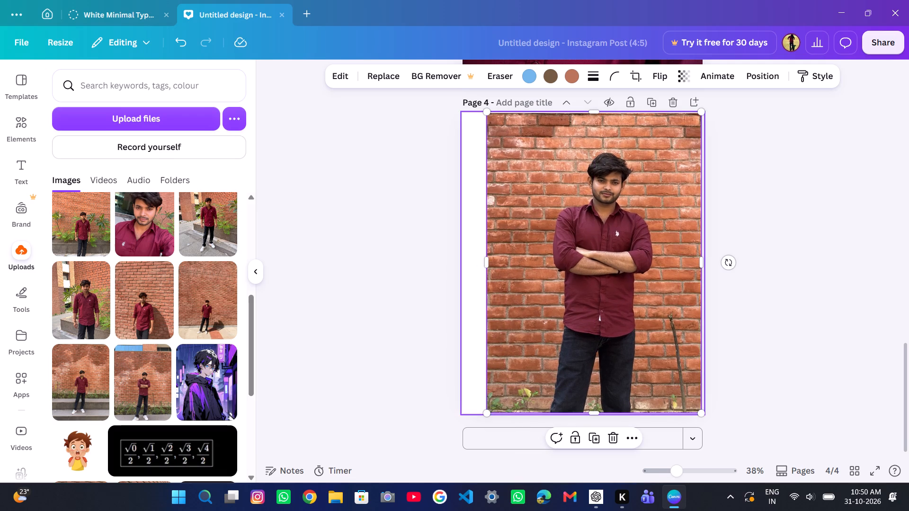
pyautogui.moveTo(516, 262); pyautogui.dragTo(497, 262)
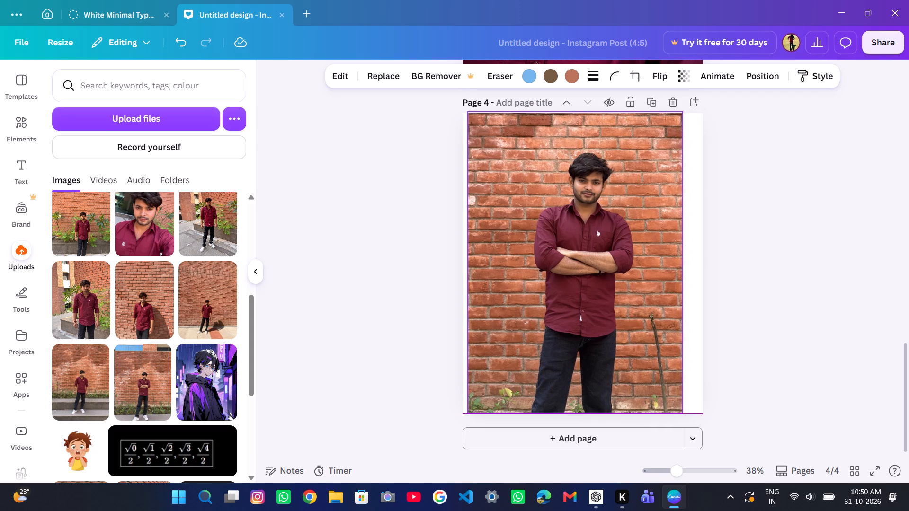
pyautogui.moveTo(497, 262); pyautogui.dragTo(496, 262)
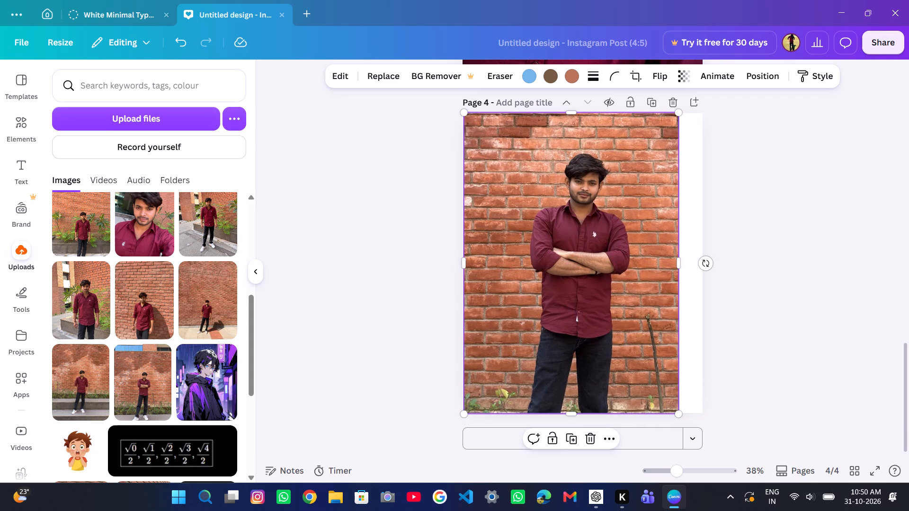
pyautogui.moveTo(676, 261); pyautogui.dragTo(706, 257)
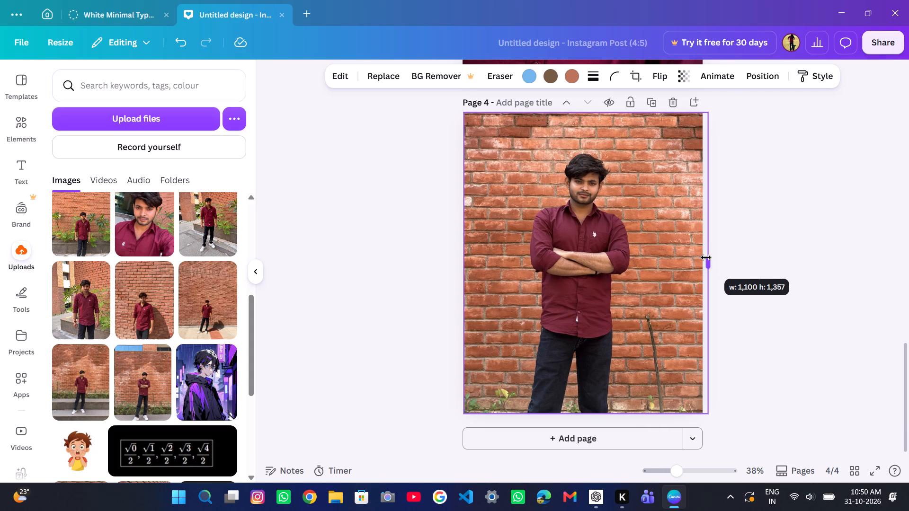
pyautogui.moveTo(706, 257); pyautogui.dragTo(698, 259)
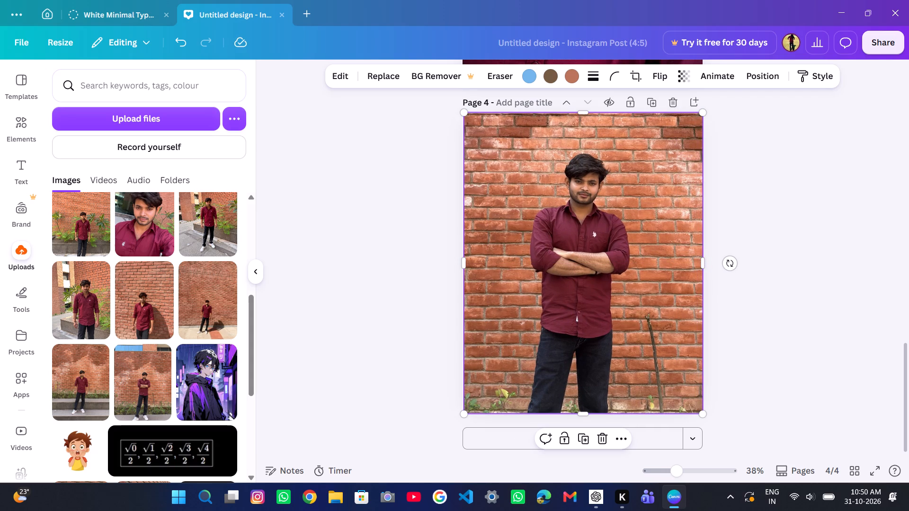
# Trim the photo's top, scale it up to refill the page height, and crop the overhanging right side to the page edge.
pyautogui.moveTo(583, 115); pyautogui.dragTo(583, 127)
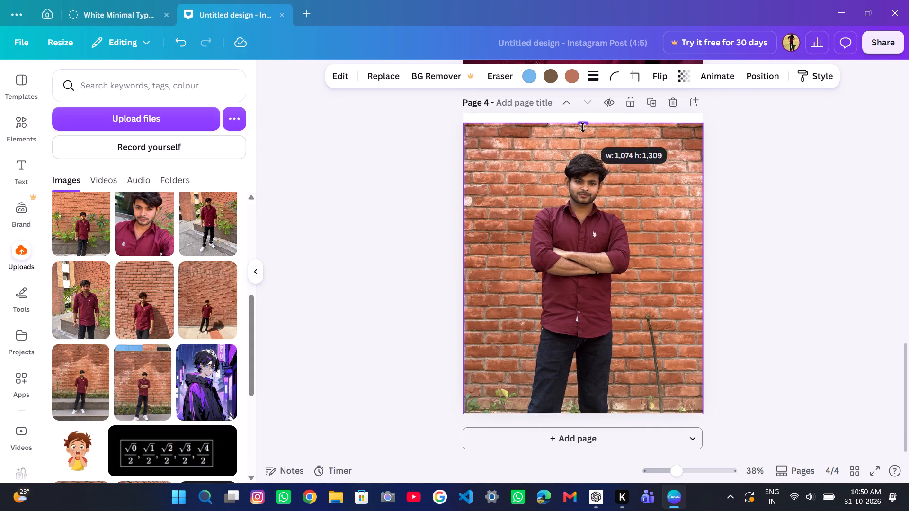
pyautogui.moveTo(583, 127); pyautogui.dragTo(585, 141)
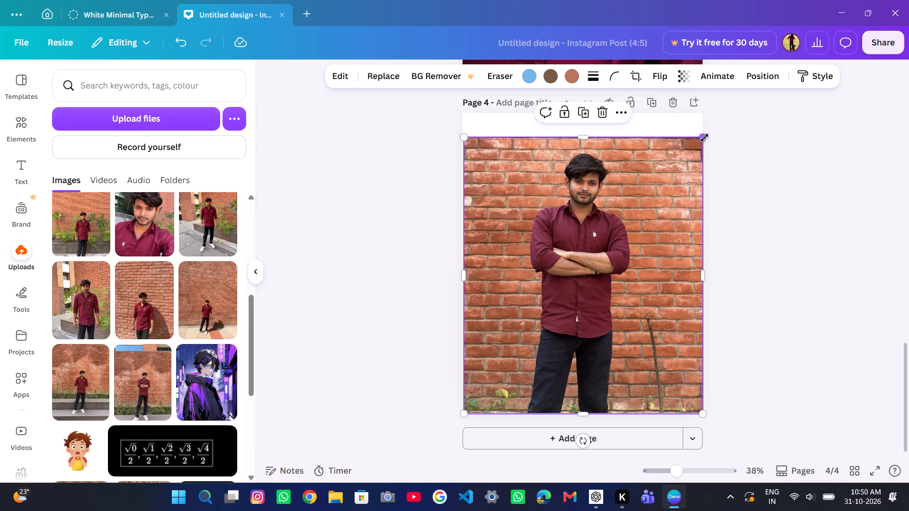
pyautogui.moveTo(704, 138); pyautogui.dragTo(701, 92)
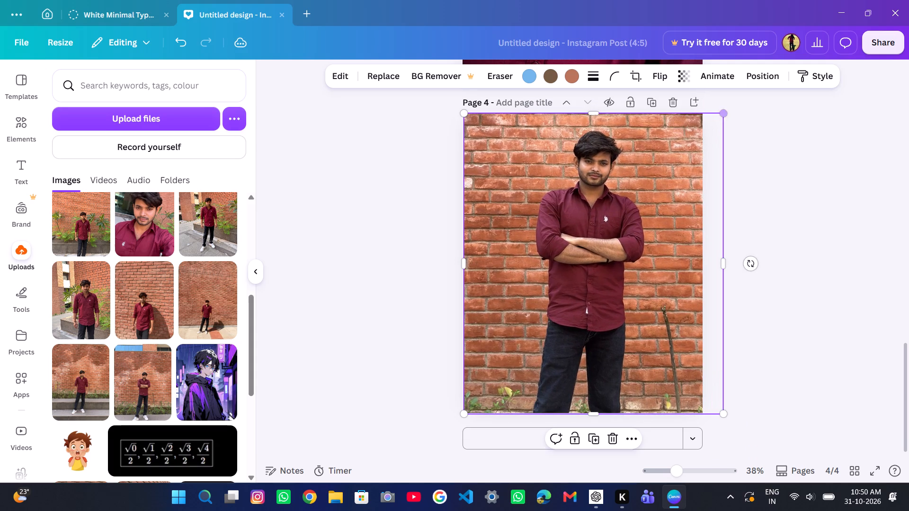
pyautogui.click(724, 258)
pyautogui.moveTo(724, 258); pyautogui.dragTo(702, 258)
pyautogui.click(745, 252)
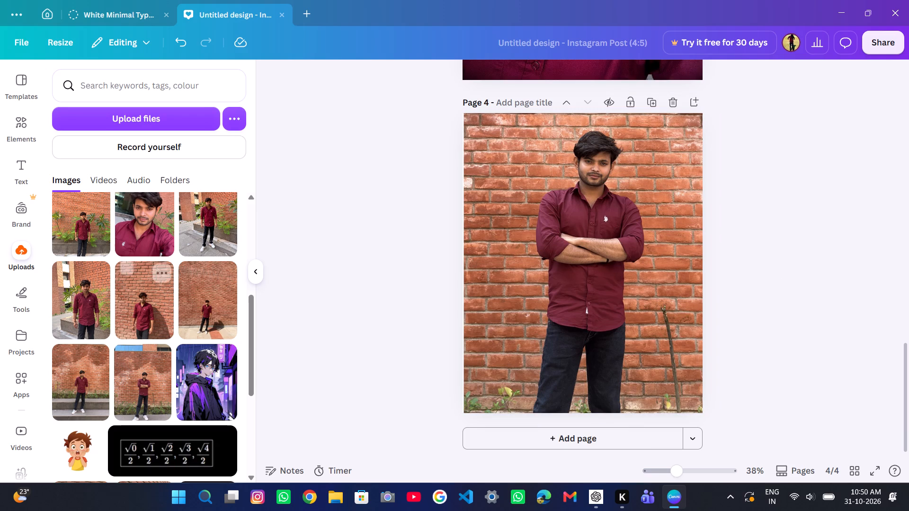
# Open the image adjustments for the page 4 portrait and warm its white balance by setting the temperature to 44.
pyautogui.click(535, 203)
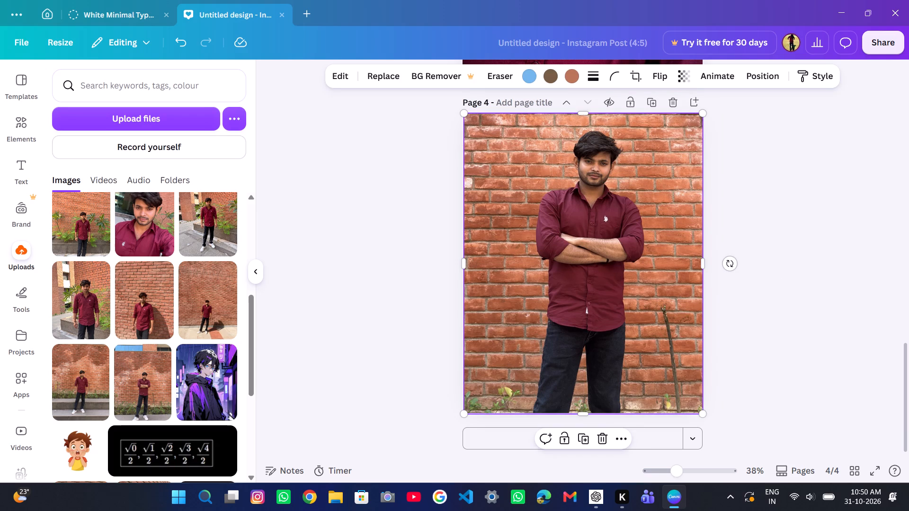
pyautogui.click(335, 75)
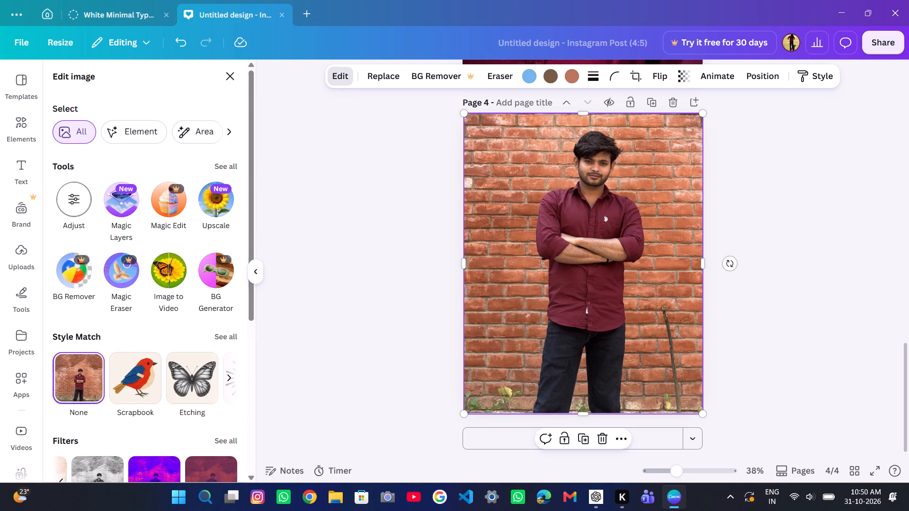
pyautogui.click(70, 203)
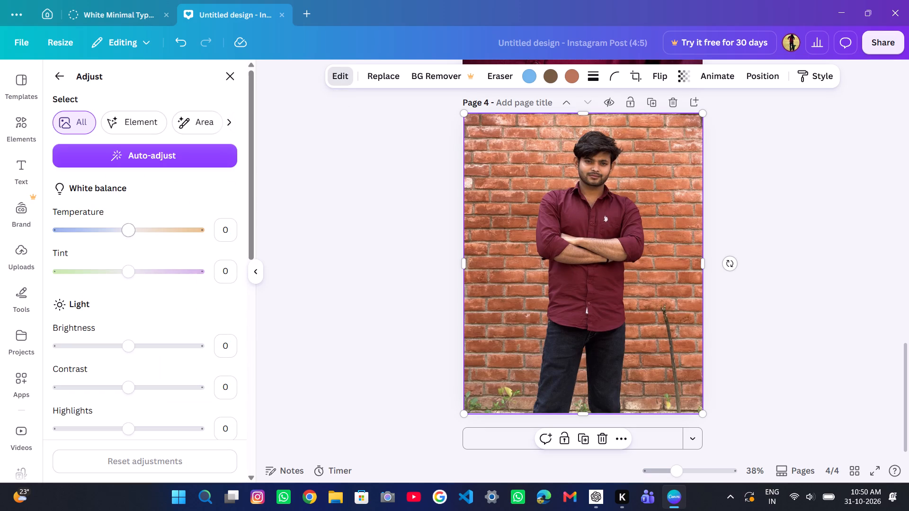
pyautogui.moveTo(128, 237); pyautogui.dragTo(144, 237)
pyautogui.moveTo(144, 237); pyautogui.dragTo(100, 232)
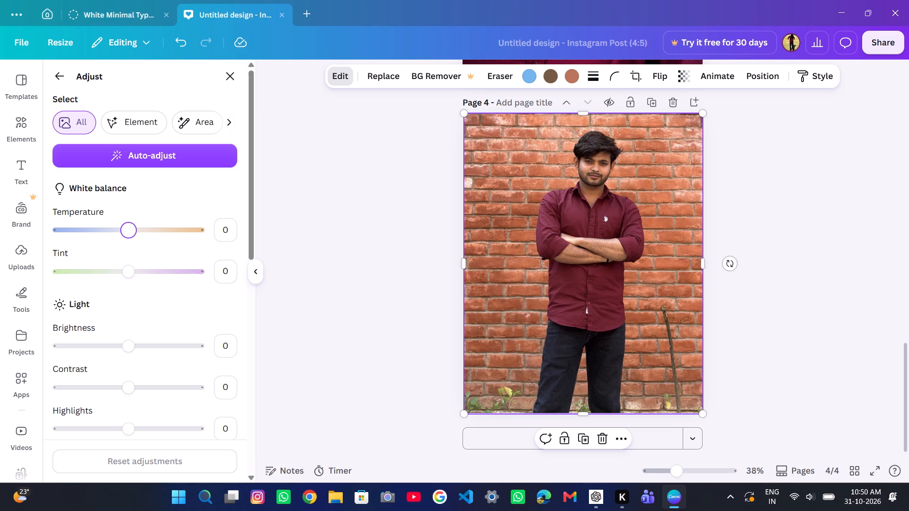
pyautogui.click(125, 231)
pyautogui.moveTo(125, 231); pyautogui.dragTo(125, 232)
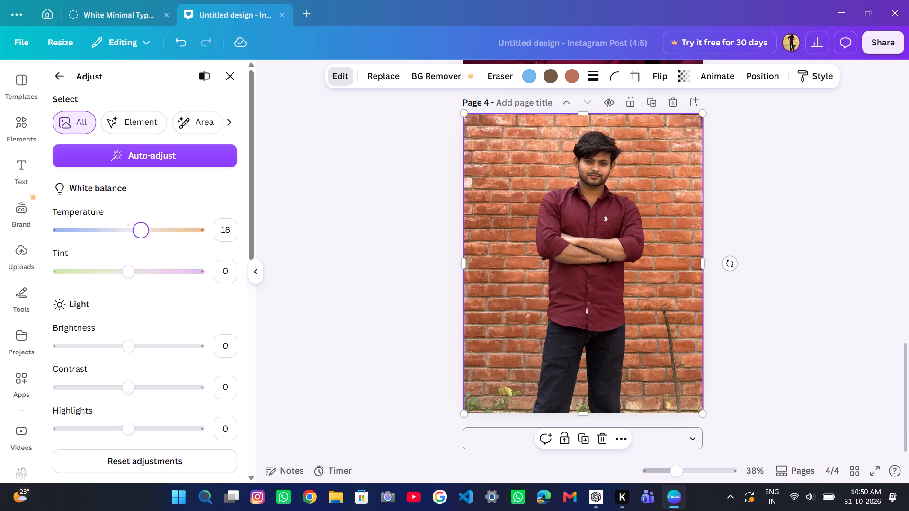
pyautogui.moveTo(125, 232); pyautogui.dragTo(111, 231)
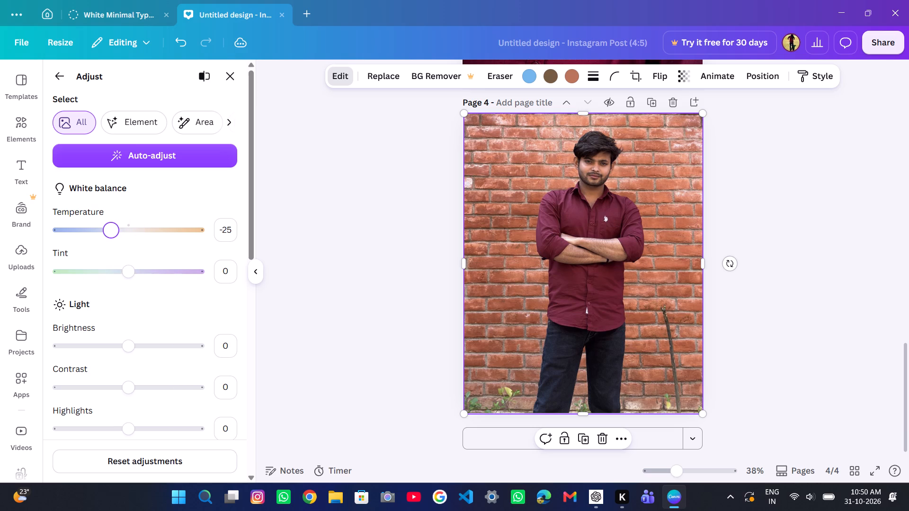
pyautogui.moveTo(111, 231); pyautogui.dragTo(155, 241)
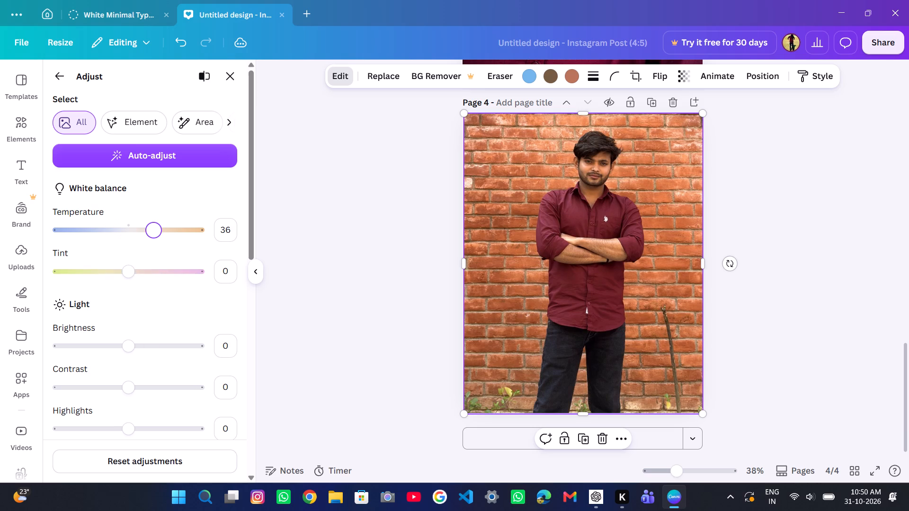
pyautogui.moveTo(155, 241); pyautogui.dragTo(110, 228)
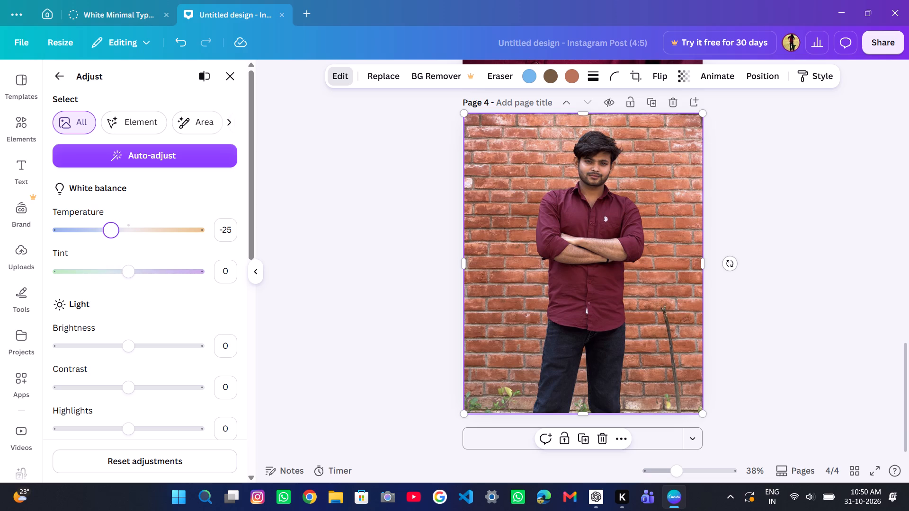
pyautogui.moveTo(110, 228); pyautogui.dragTo(201, 269)
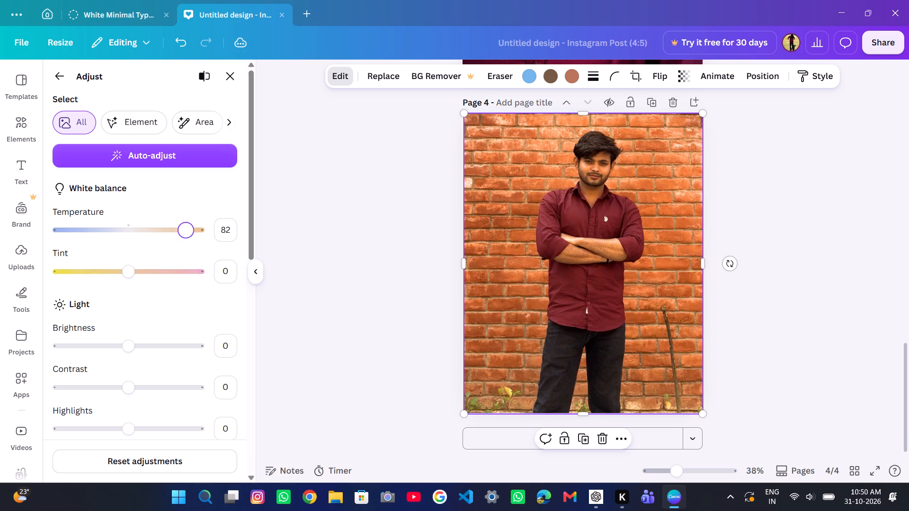
pyautogui.moveTo(201, 269); pyautogui.dragTo(207, 274)
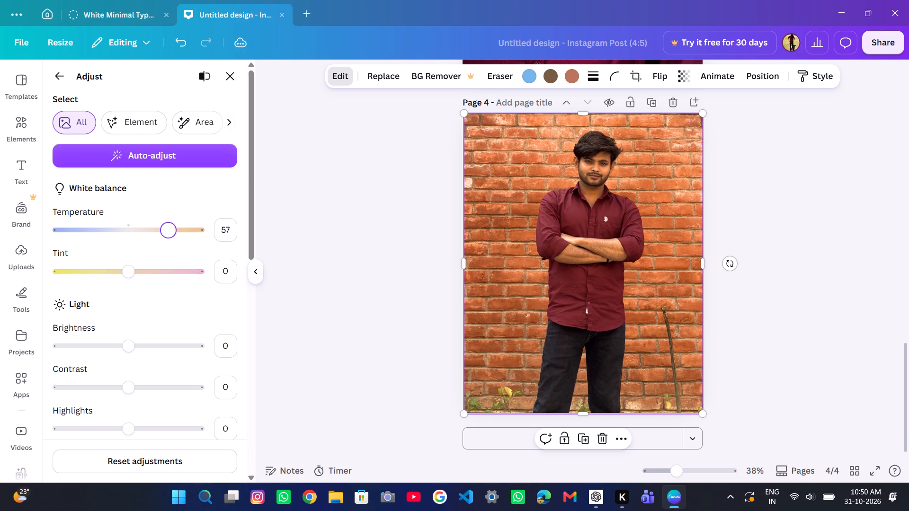
pyautogui.moveTo(207, 274); pyautogui.dragTo(178, 280)
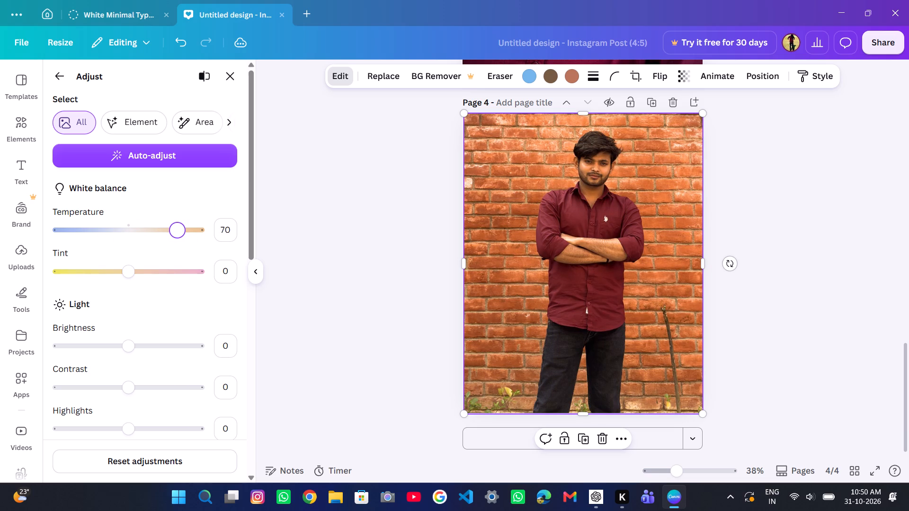
pyautogui.moveTo(178, 280); pyautogui.dragTo(187, 275)
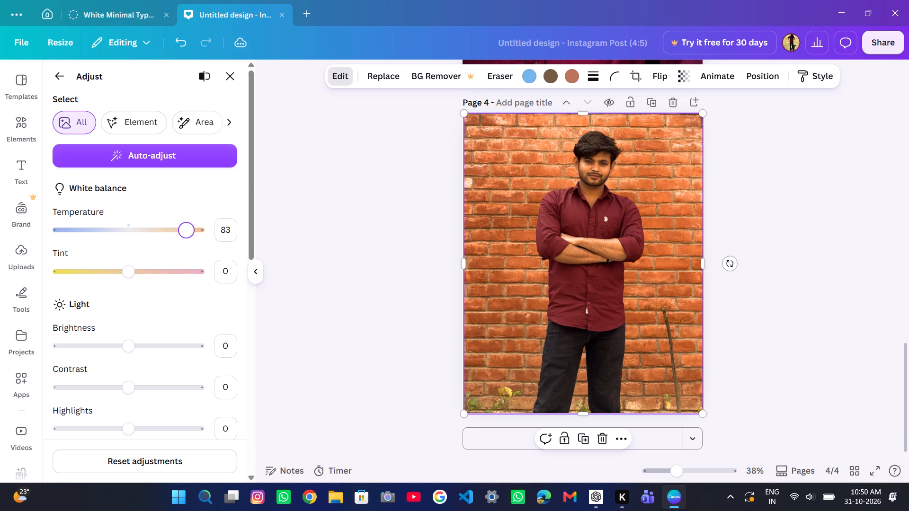
pyautogui.moveTo(187, 275); pyautogui.dragTo(292, 308)
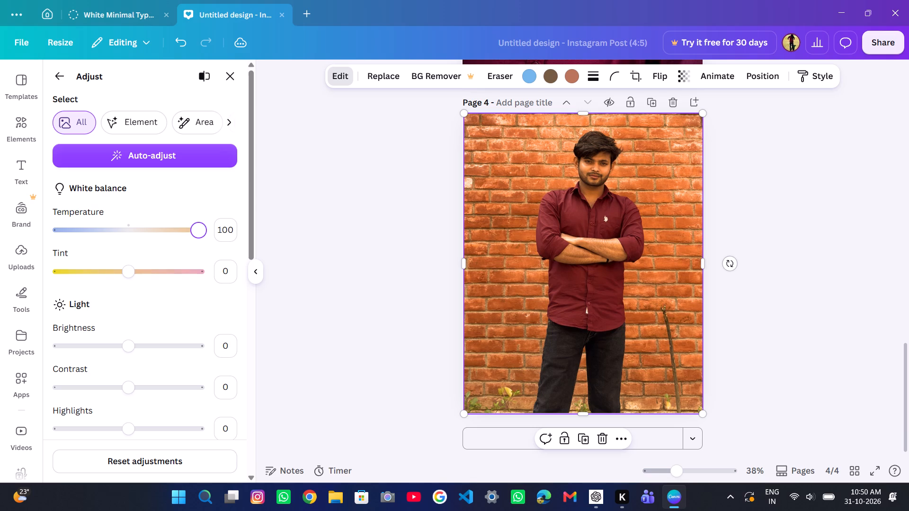
pyautogui.moveTo(292, 308); pyautogui.dragTo(257, 306)
pyautogui.moveTo(257, 306); pyautogui.dragTo(221, 304)
pyautogui.moveTo(221, 304); pyautogui.dragTo(349, 325)
pyautogui.moveTo(349, 325); pyautogui.dragTo(301, 320)
pyautogui.moveTo(301, 320); pyautogui.dragTo(267, 319)
pyautogui.moveTo(267, 319); pyautogui.dragTo(173, 304)
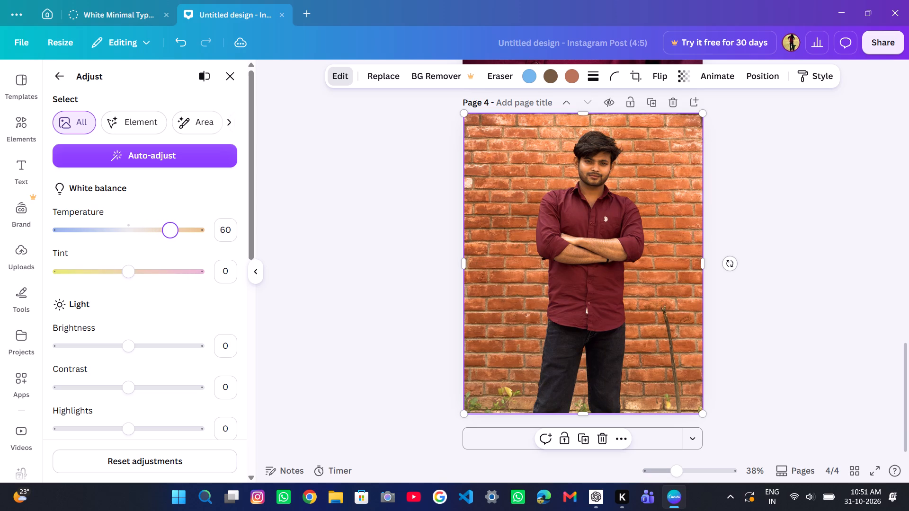
pyautogui.moveTo(173, 304); pyautogui.dragTo(178, 304)
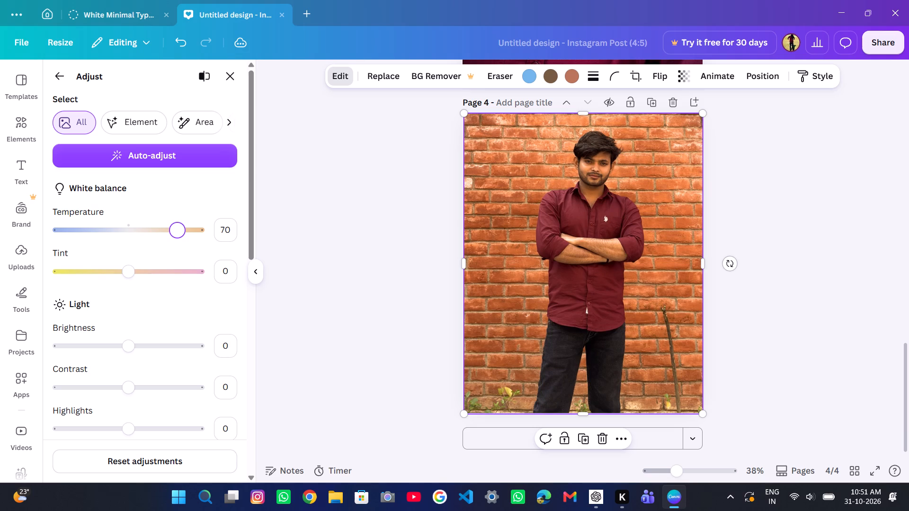
pyautogui.moveTo(178, 304); pyautogui.dragTo(214, 307)
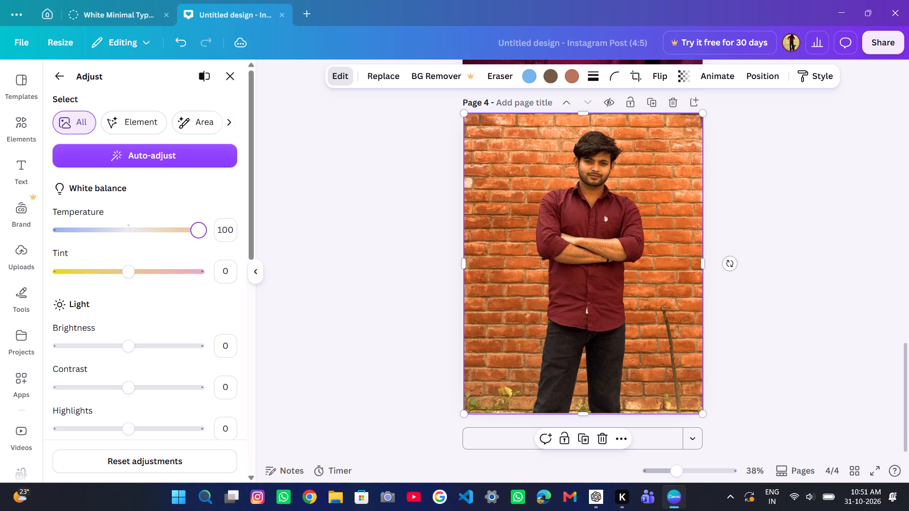
pyautogui.moveTo(214, 307); pyautogui.dragTo(206, 304)
pyautogui.moveTo(206, 304); pyautogui.dragTo(271, 322)
pyautogui.moveTo(271, 322); pyautogui.dragTo(235, 318)
pyautogui.moveTo(235, 318); pyautogui.dragTo(302, 343)
pyautogui.moveTo(302, 343); pyautogui.dragTo(81, 287)
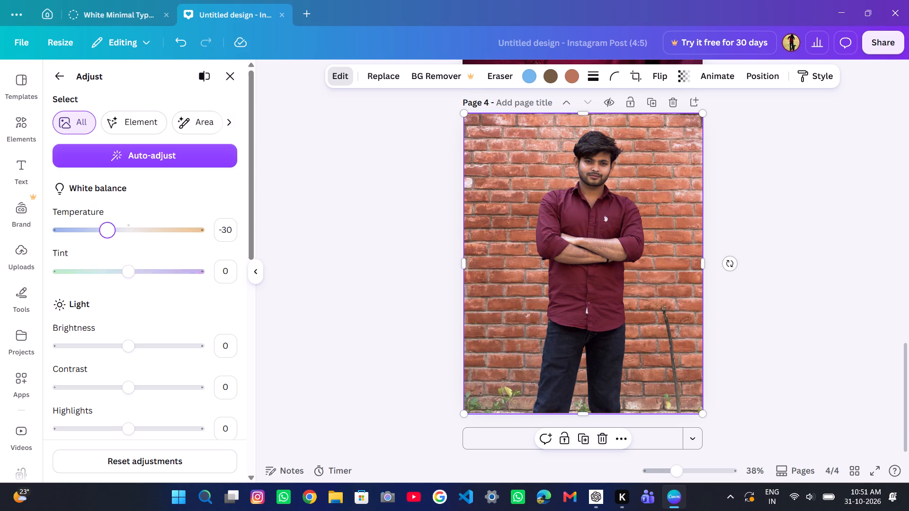
pyautogui.moveTo(81, 287); pyautogui.dragTo(81, 242)
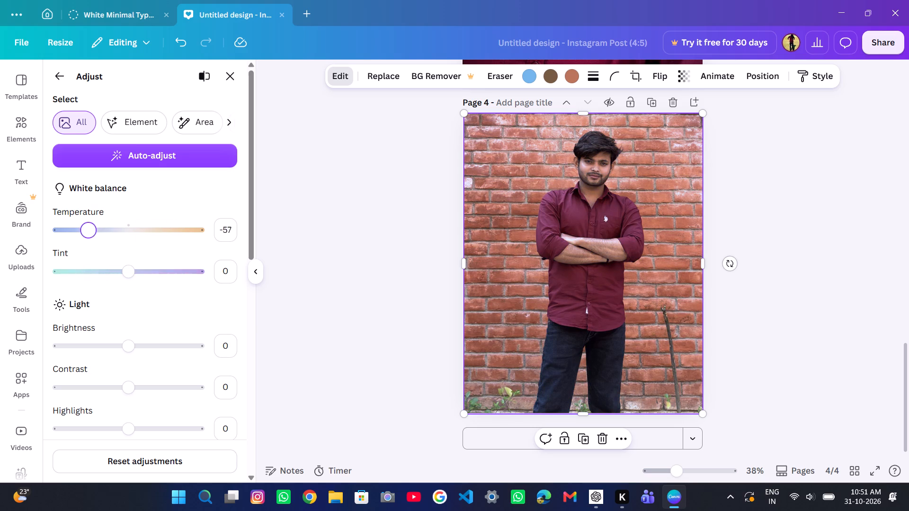
pyautogui.moveTo(81, 242); pyautogui.dragTo(160, 250)
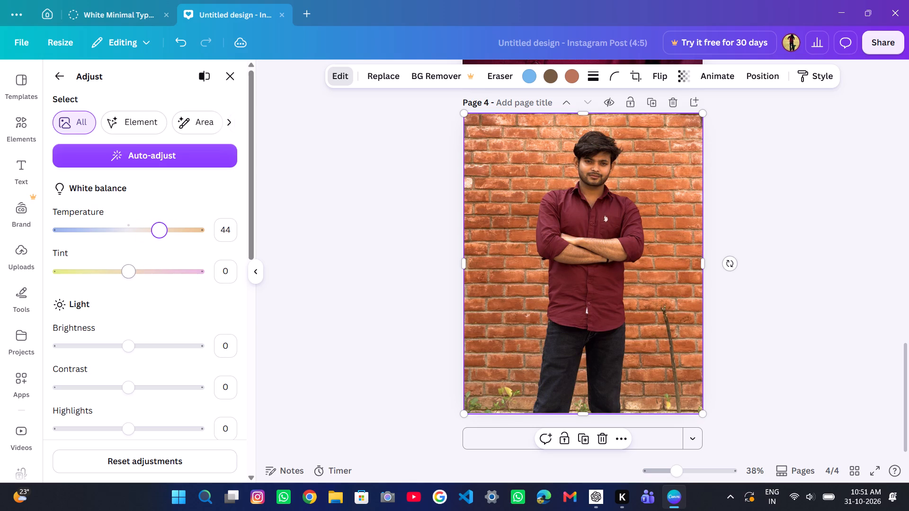
# Try stronger pink tints on the page 4 portrait, up to 100, and settle the white balance tint at 13.
pyautogui.moveTo(134, 273); pyautogui.dragTo(170, 284)
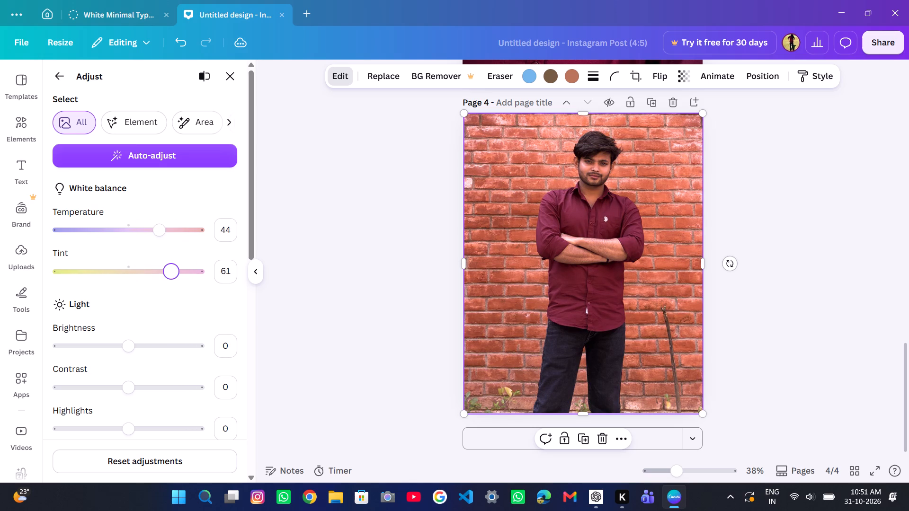
pyautogui.moveTo(170, 284); pyautogui.dragTo(160, 285)
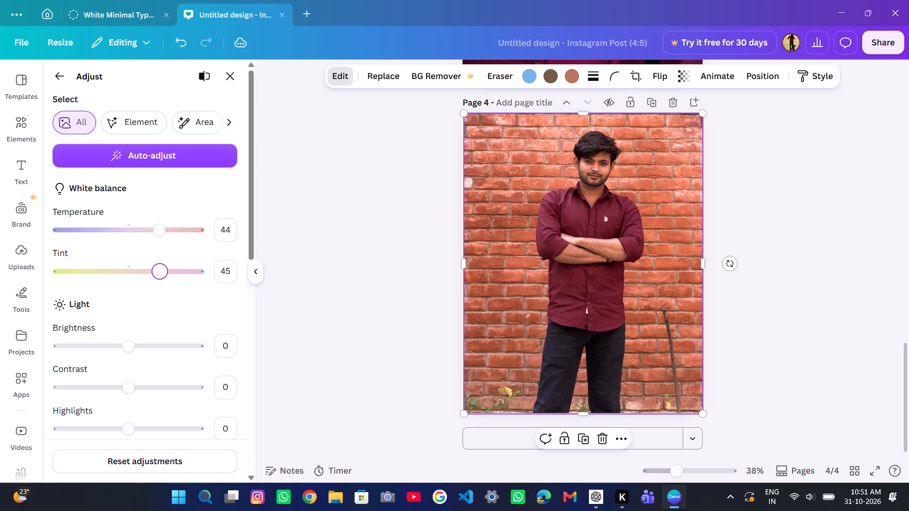
pyautogui.moveTo(160, 285); pyautogui.dragTo(247, 286)
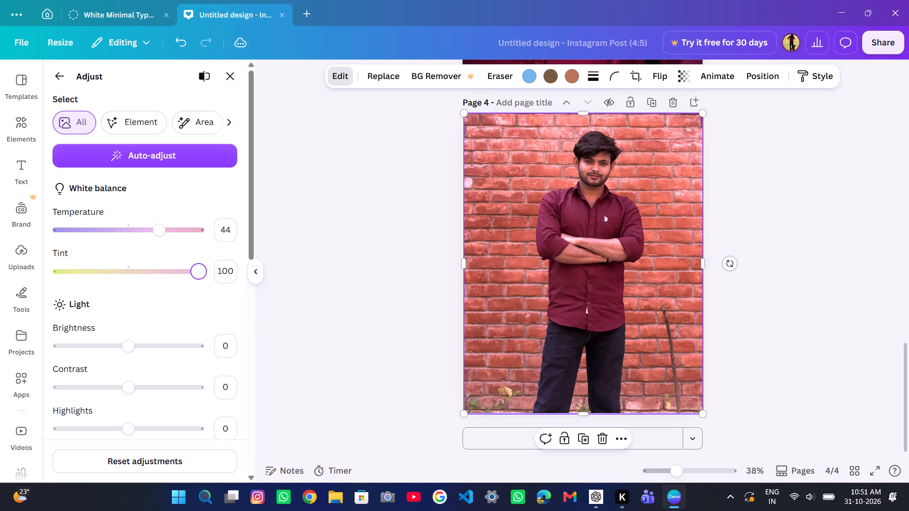
pyautogui.moveTo(247, 286); pyautogui.dragTo(216, 278)
pyautogui.moveTo(216, 278); pyautogui.dragTo(182, 280)
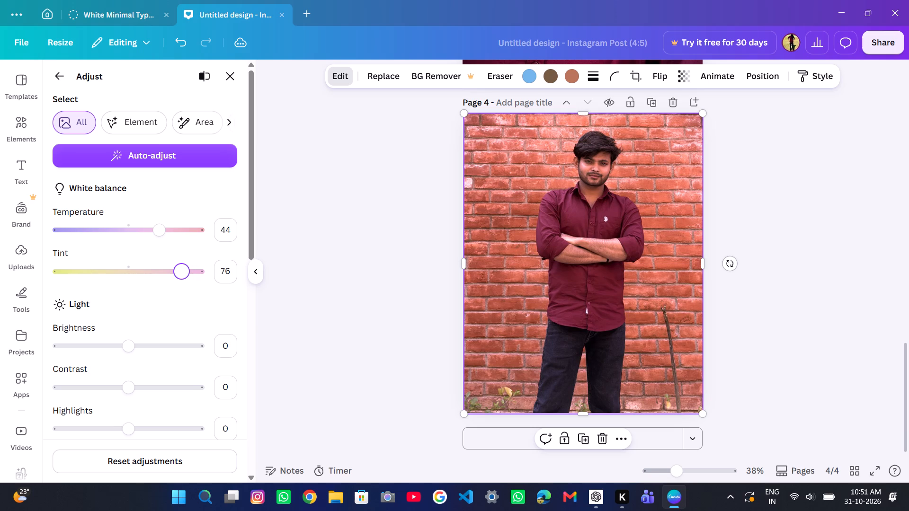
pyautogui.moveTo(182, 280); pyautogui.dragTo(206, 279)
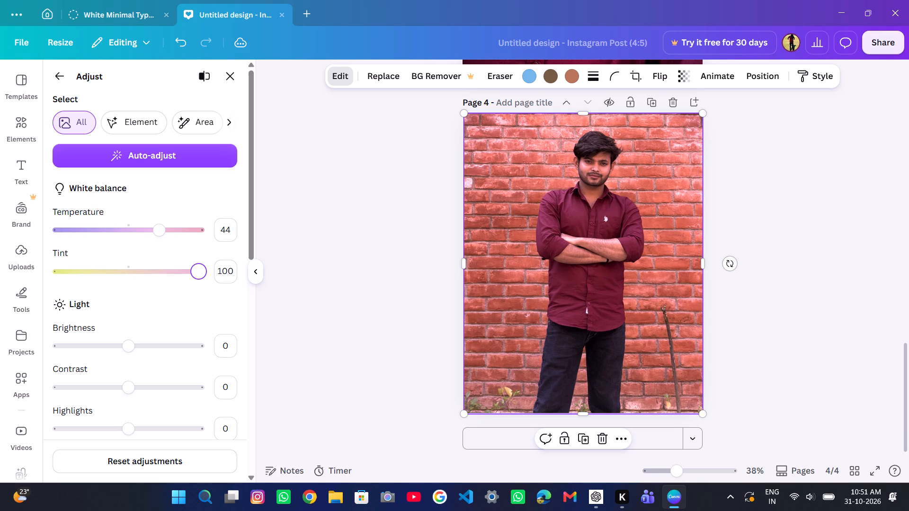
pyautogui.moveTo(206, 279); pyautogui.dragTo(227, 280)
pyautogui.moveTo(227, 280); pyautogui.dragTo(205, 280)
pyautogui.moveTo(205, 280); pyautogui.dragTo(211, 280)
pyautogui.moveTo(211, 280); pyautogui.dragTo(214, 280)
pyautogui.moveTo(214, 280); pyautogui.dragTo(187, 280)
pyautogui.moveTo(187, 280); pyautogui.dragTo(205, 280)
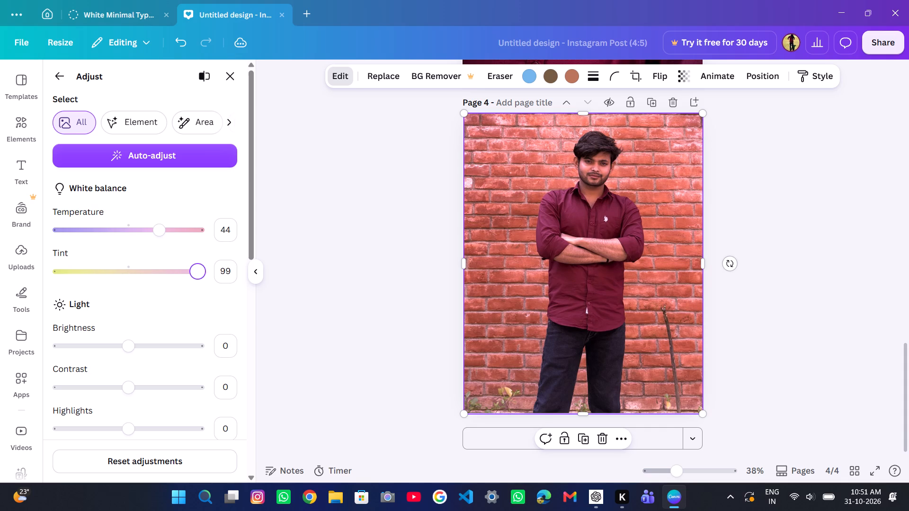
pyautogui.moveTo(205, 280); pyautogui.dragTo(208, 280)
pyautogui.moveTo(208, 280); pyautogui.dragTo(196, 279)
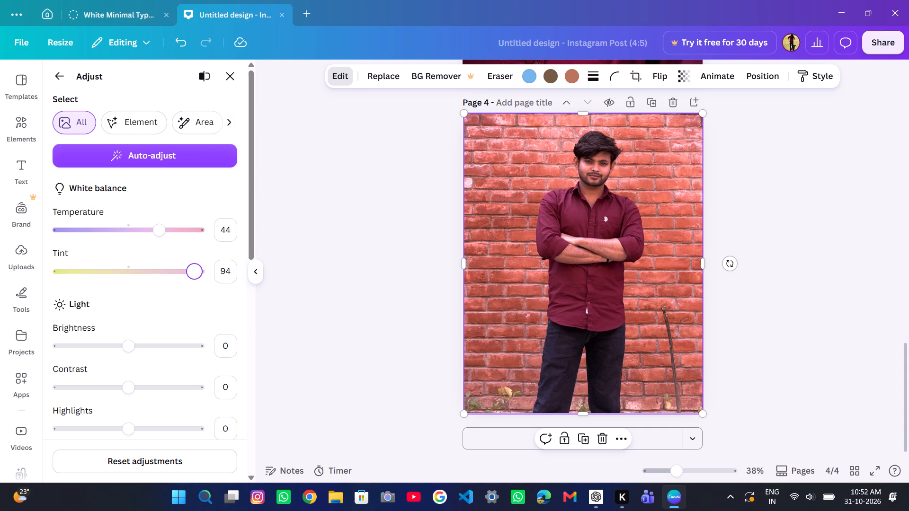
pyautogui.moveTo(196, 279); pyautogui.dragTo(156, 277)
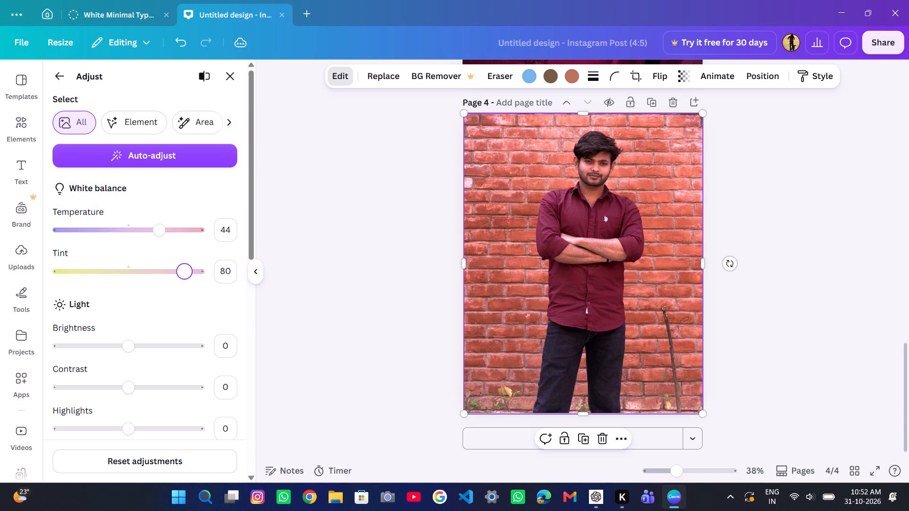
pyautogui.moveTo(156, 277); pyautogui.dragTo(213, 276)
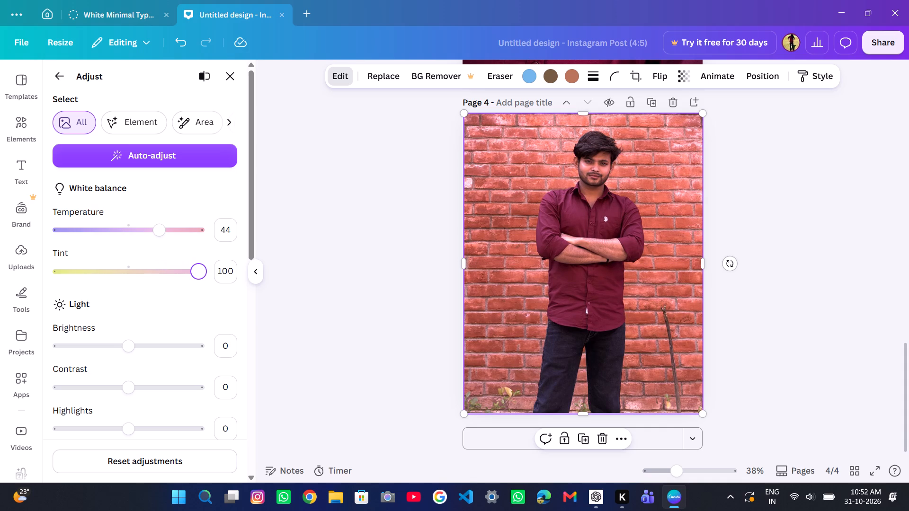
pyautogui.moveTo(213, 276); pyautogui.dragTo(181, 283)
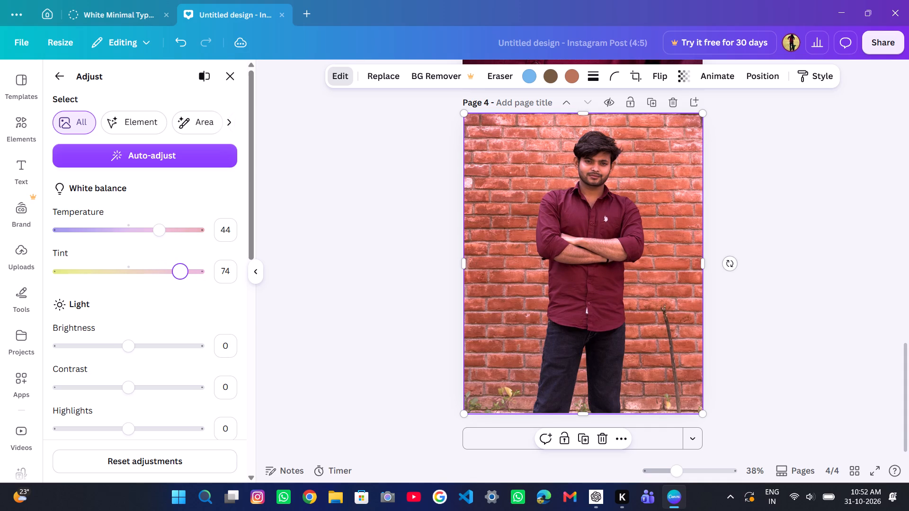
pyautogui.moveTo(181, 283); pyautogui.dragTo(287, 298)
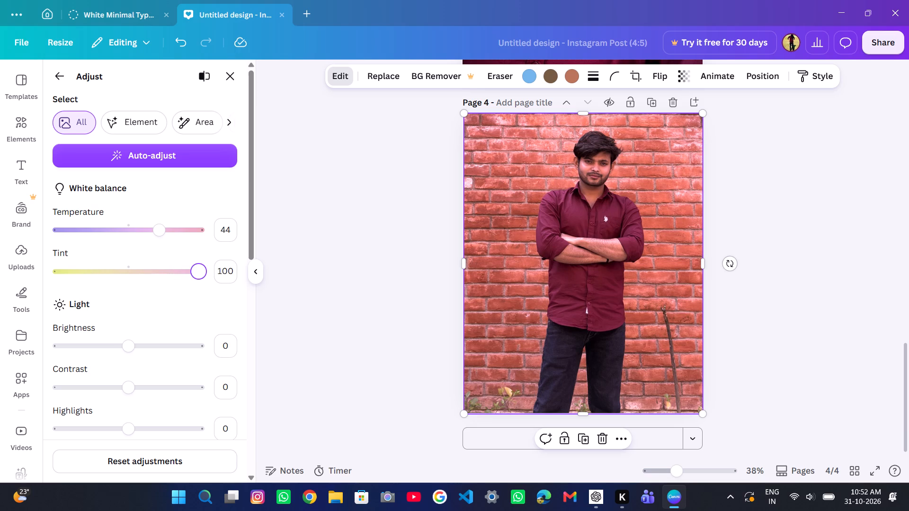
pyautogui.moveTo(287, 298); pyautogui.dragTo(228, 288)
pyautogui.moveTo(228, 288); pyautogui.dragTo(293, 307)
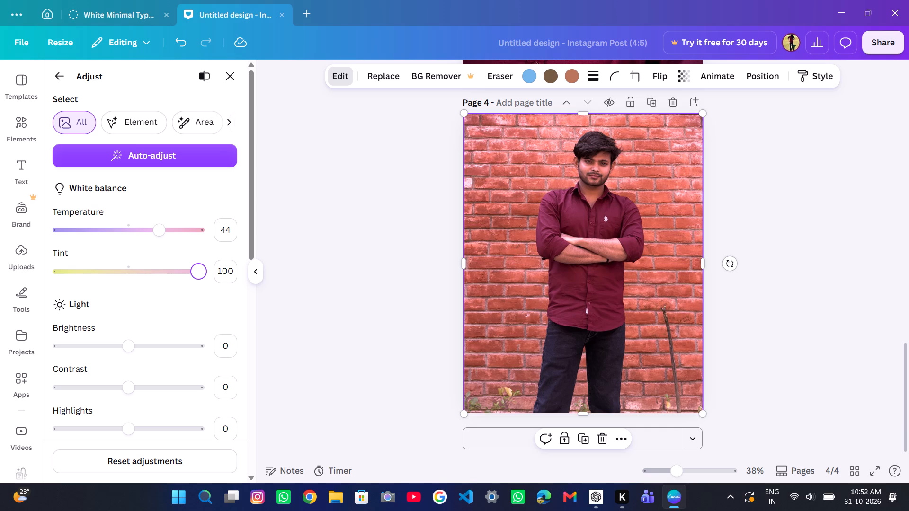
pyautogui.moveTo(293, 307); pyautogui.dragTo(234, 305)
pyautogui.moveTo(234, 305); pyautogui.dragTo(280, 301)
pyautogui.moveTo(280, 301); pyautogui.dragTo(339, 331)
pyautogui.moveTo(339, 331); pyautogui.dragTo(384, 387)
pyautogui.moveTo(384, 387); pyautogui.dragTo(257, 317)
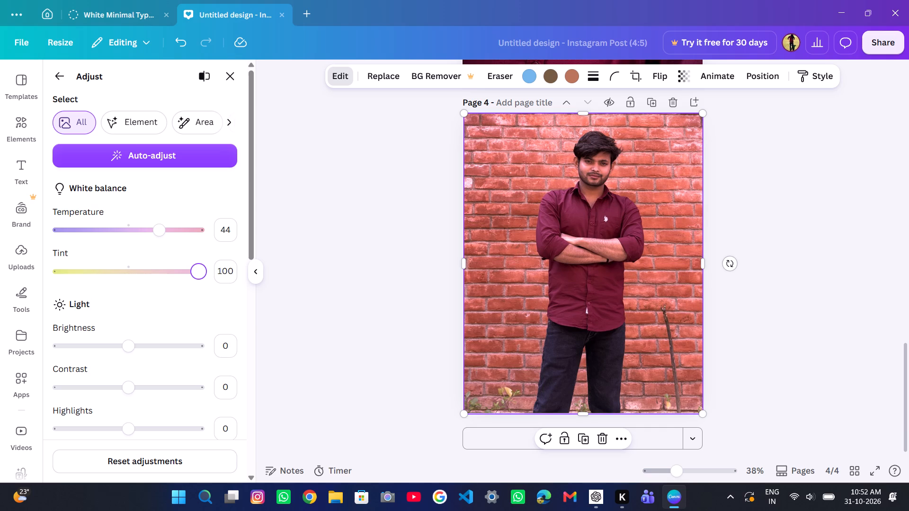
pyautogui.moveTo(257, 317); pyautogui.dragTo(155, 301)
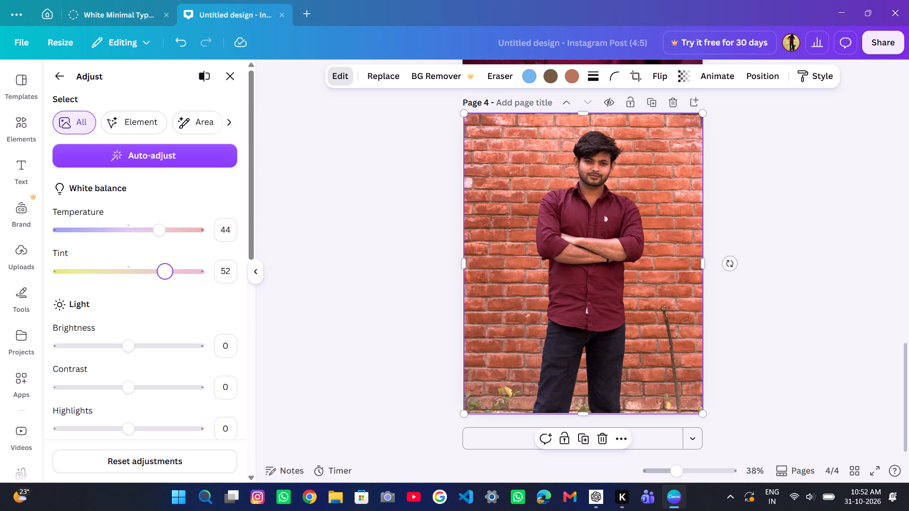
pyautogui.moveTo(155, 301); pyautogui.dragTo(138, 300)
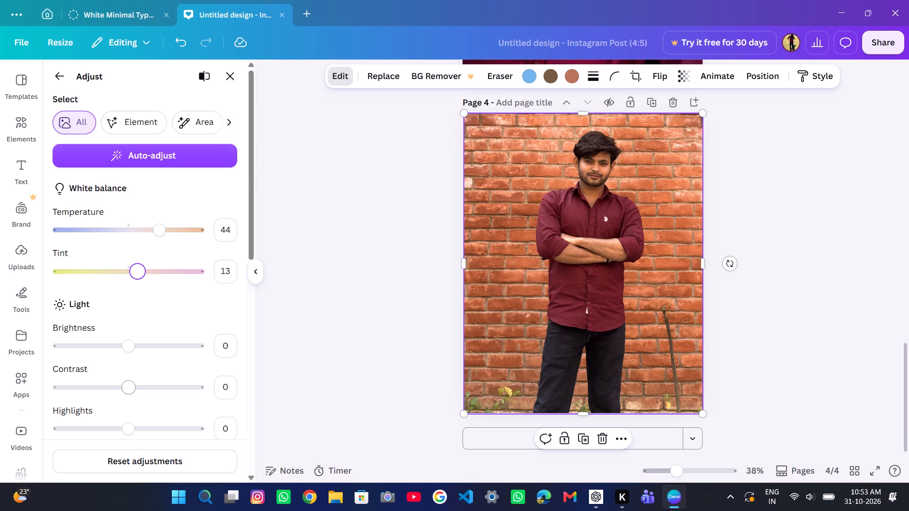
# Brighten the page 4 portrait by setting its brightness to 42 in the light adjustments.
pyautogui.rightClick(143, 377)
pyautogui.scroll(-1, 143, 377)
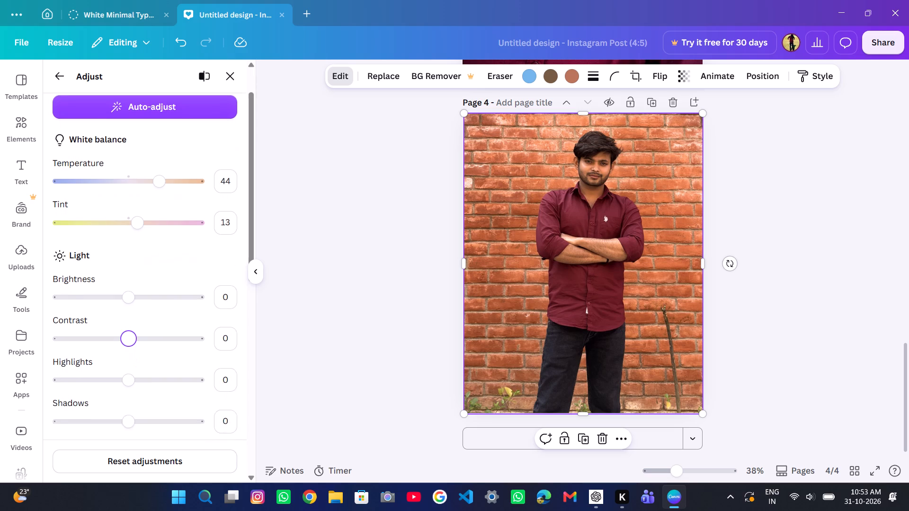
pyautogui.scroll(-1, 143, 377)
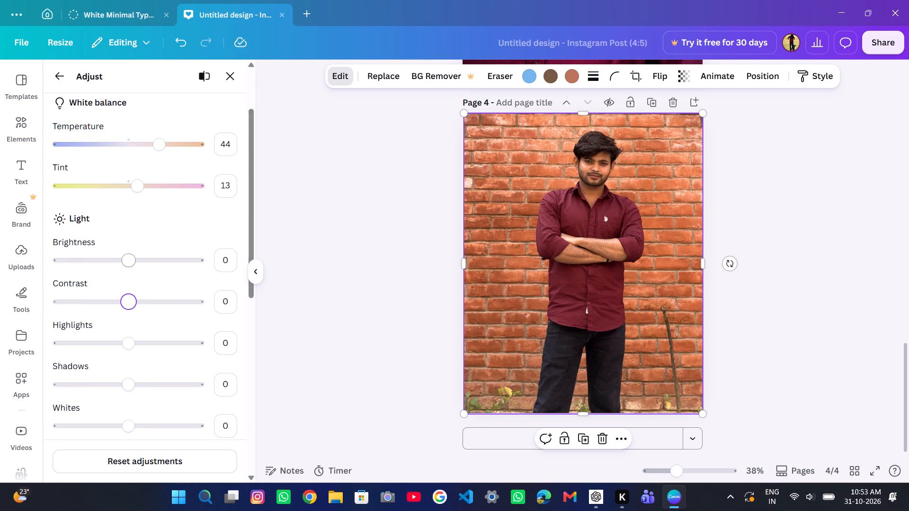
pyautogui.moveTo(130, 264); pyautogui.dragTo(190, 269)
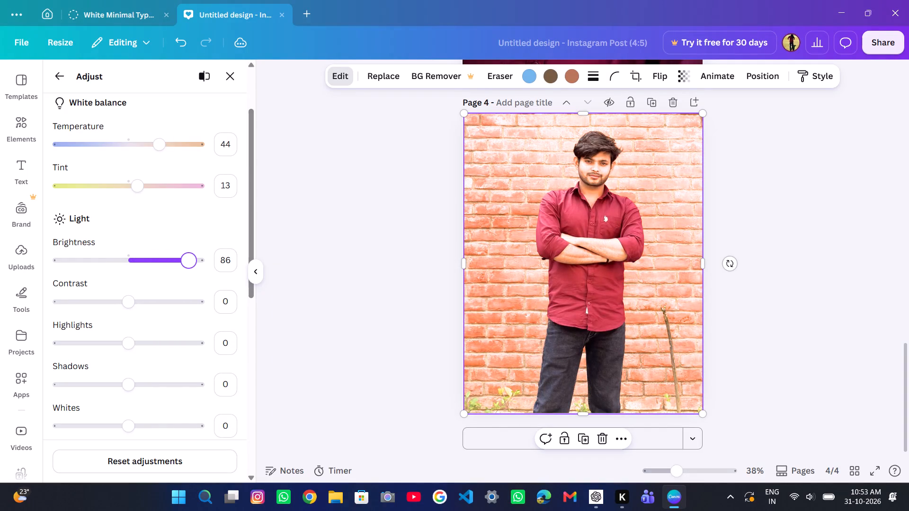
pyautogui.moveTo(190, 269); pyautogui.dragTo(95, 274)
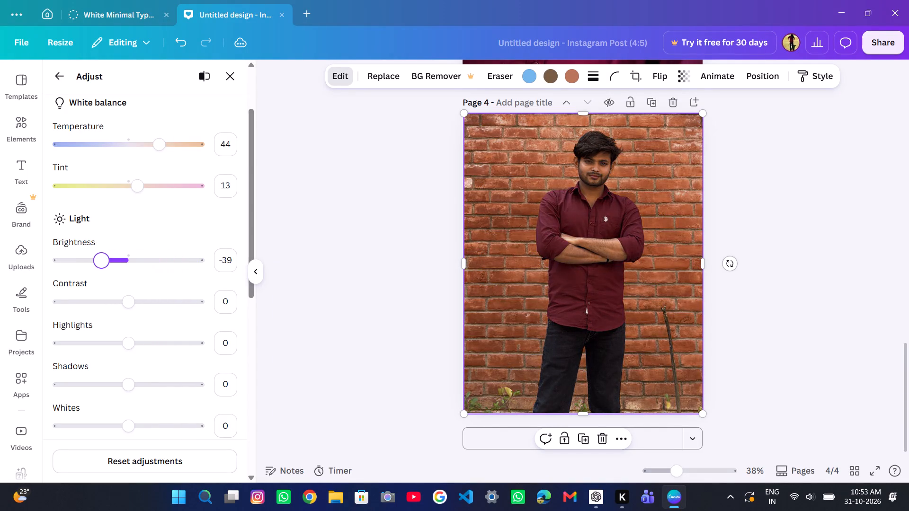
pyautogui.moveTo(95, 274); pyautogui.dragTo(160, 275)
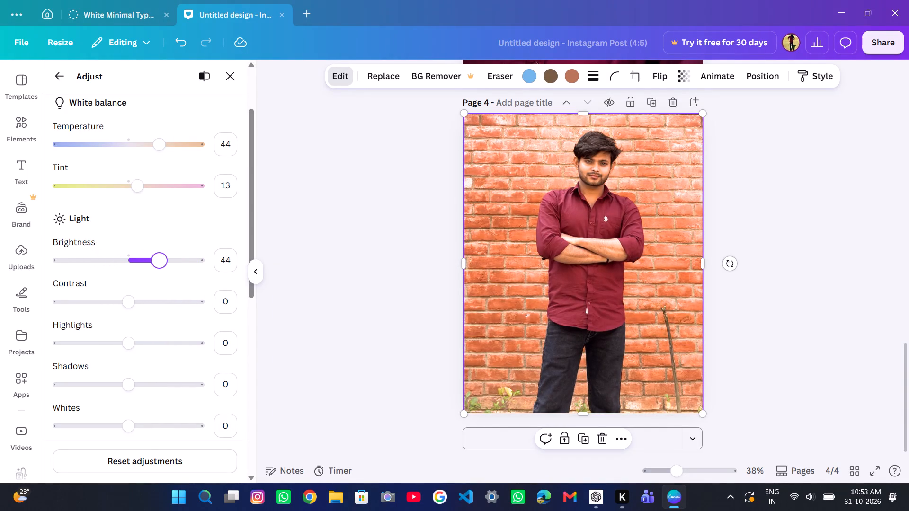
pyautogui.moveTo(160, 275); pyautogui.dragTo(158, 275)
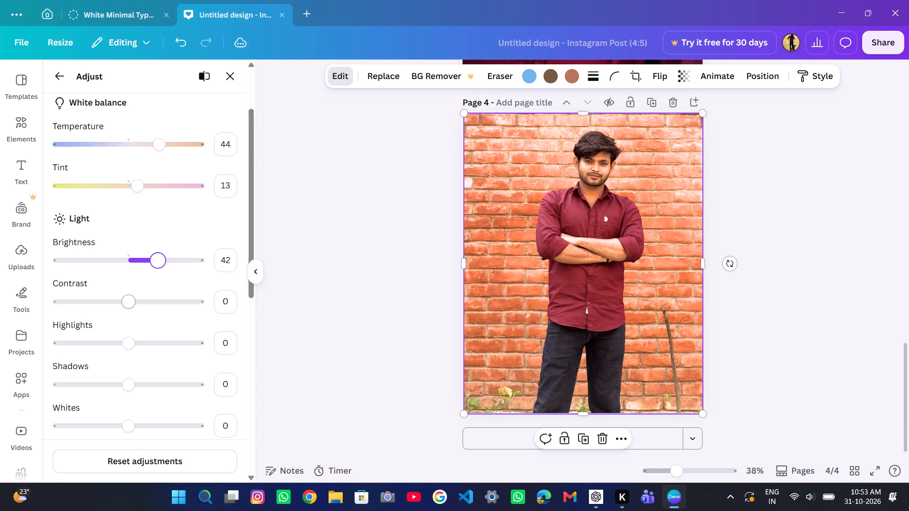
# Try contrast levels from -46 to 100 on the page 4 portrait and settle its contrast at 26.
pyautogui.moveTo(132, 307); pyautogui.dragTo(159, 307)
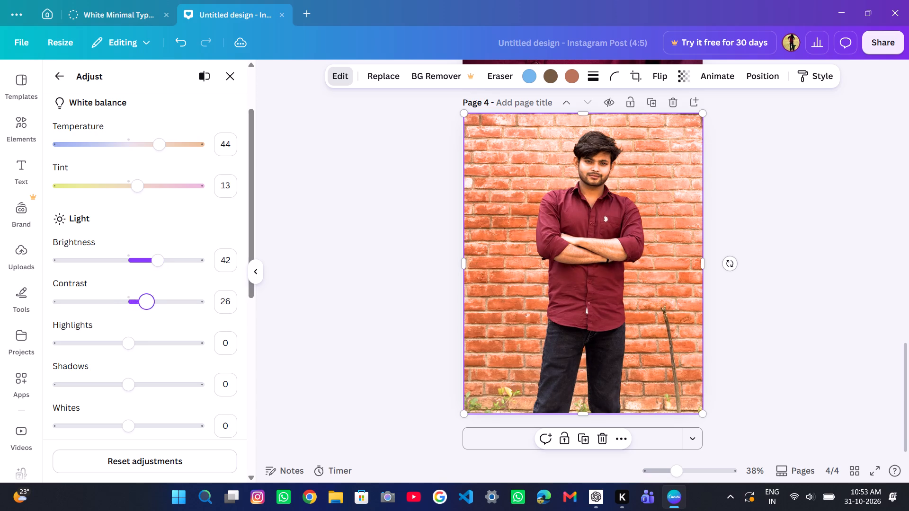
pyautogui.moveTo(159, 307); pyautogui.dragTo(233, 317)
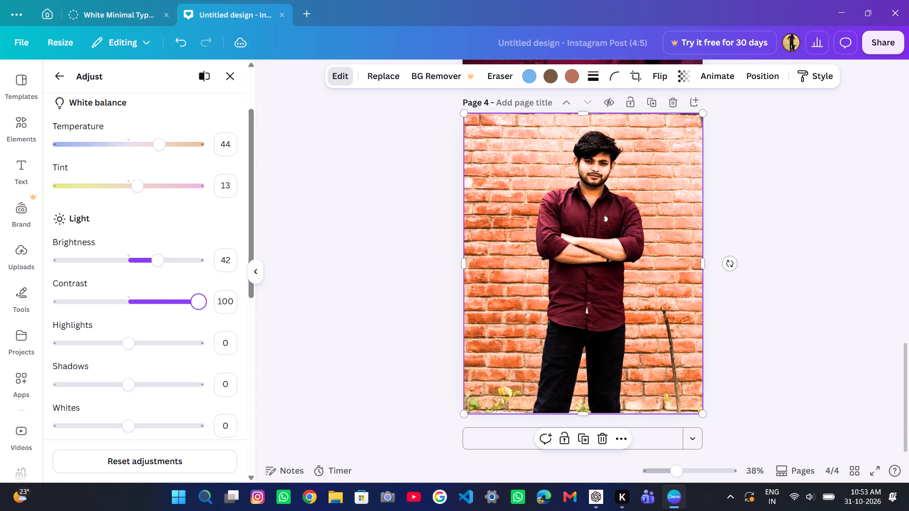
pyautogui.moveTo(233, 317); pyautogui.dragTo(96, 319)
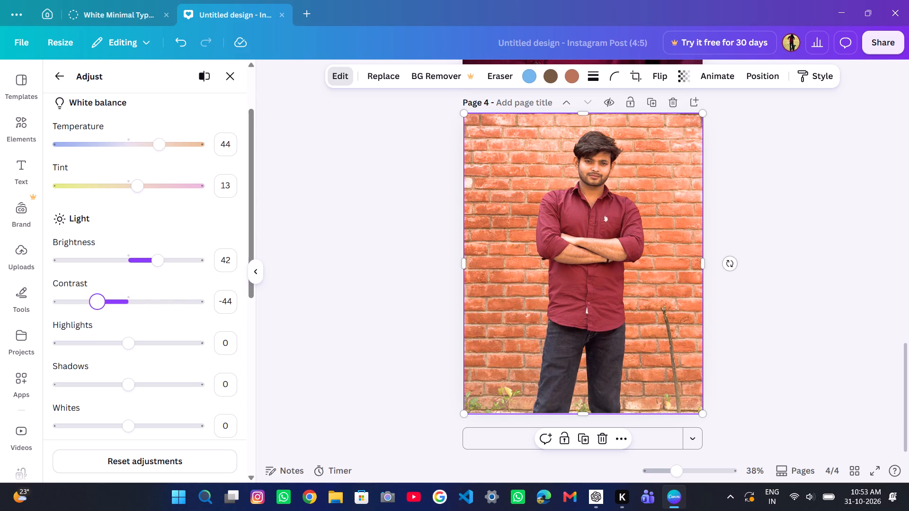
pyautogui.moveTo(96, 319); pyautogui.dragTo(96, 319)
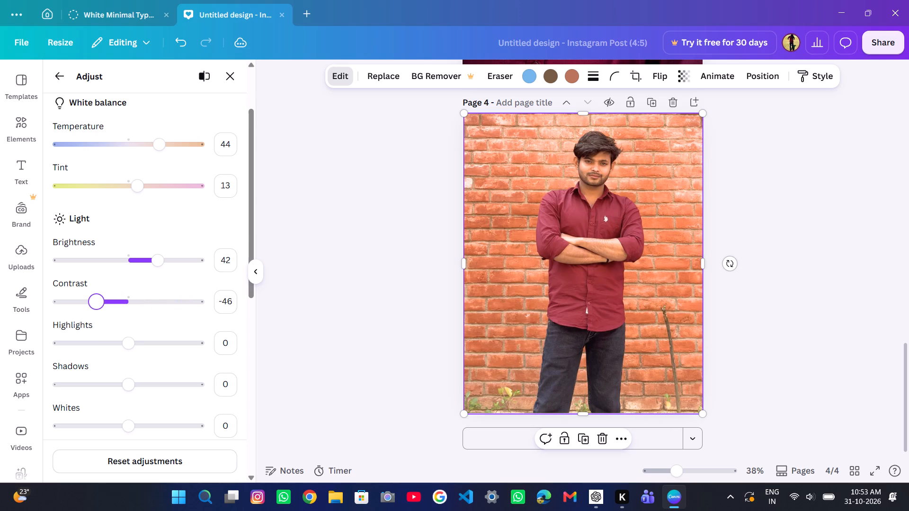
pyautogui.moveTo(96, 319); pyautogui.dragTo(137, 319)
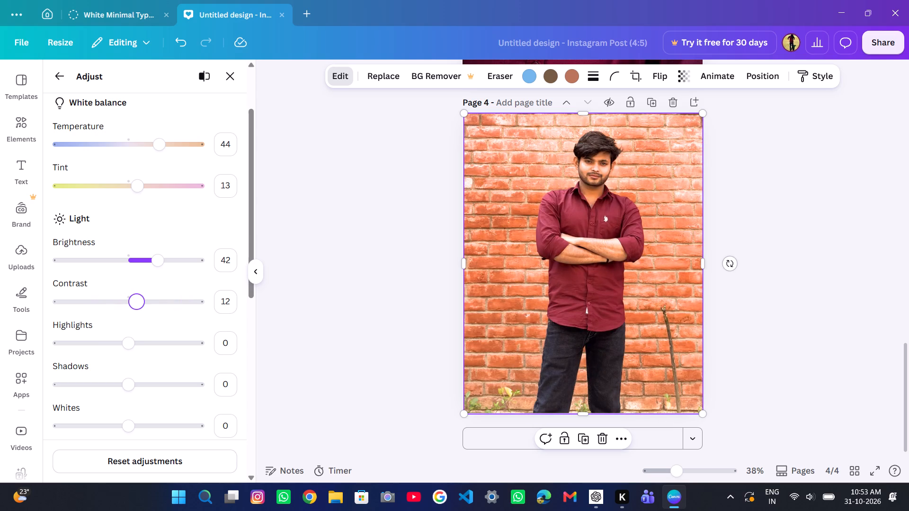
pyautogui.moveTo(137, 319); pyautogui.dragTo(166, 322)
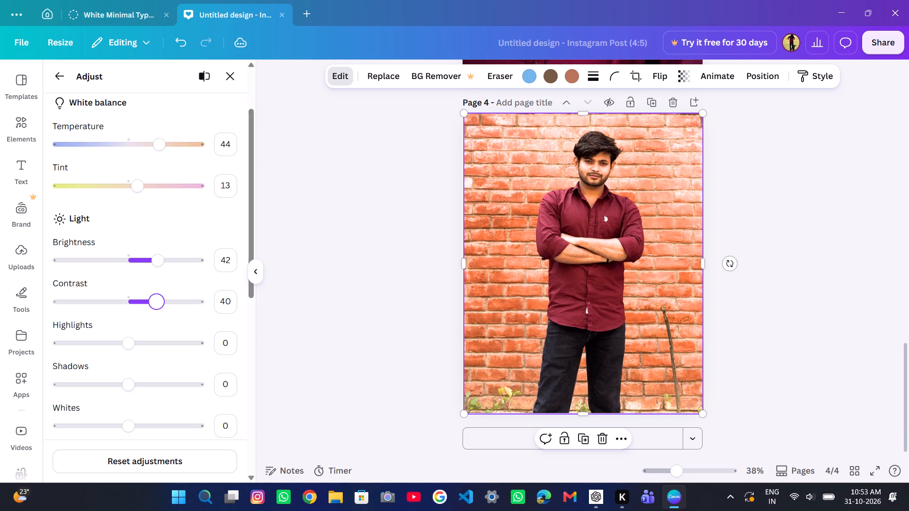
pyautogui.moveTo(166, 322); pyautogui.dragTo(226, 331)
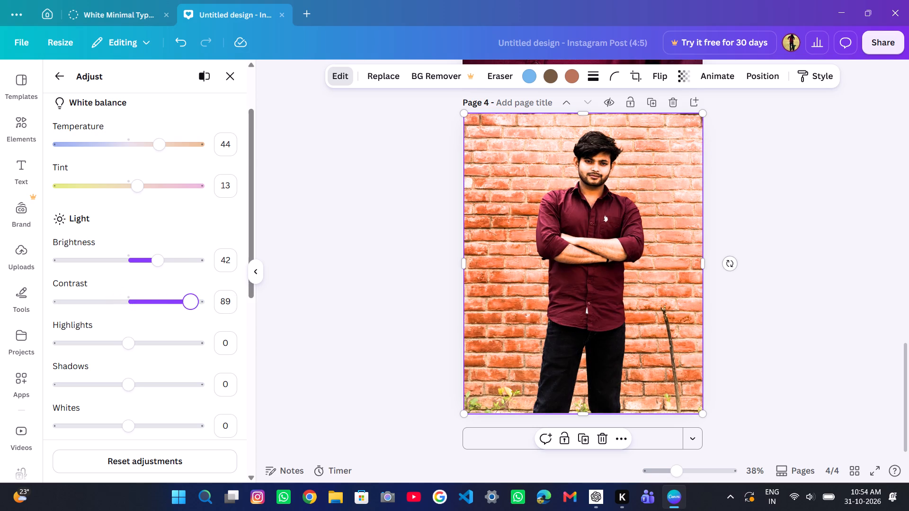
pyautogui.moveTo(226, 331); pyautogui.dragTo(116, 322)
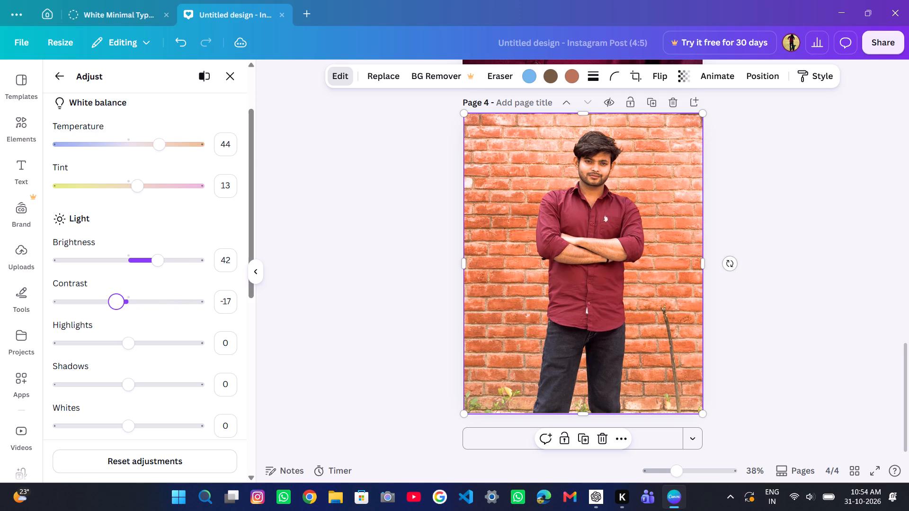
pyautogui.moveTo(116, 322); pyautogui.dragTo(175, 334)
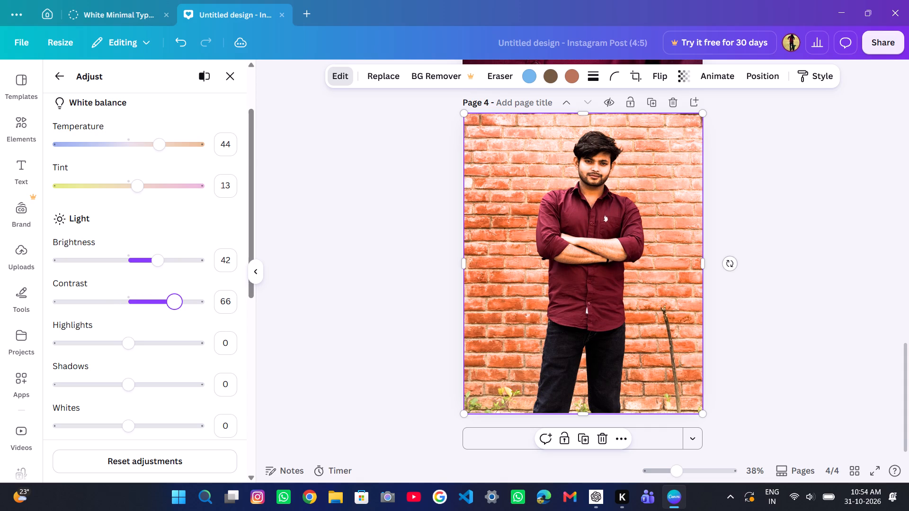
pyautogui.moveTo(175, 334); pyautogui.dragTo(174, 328)
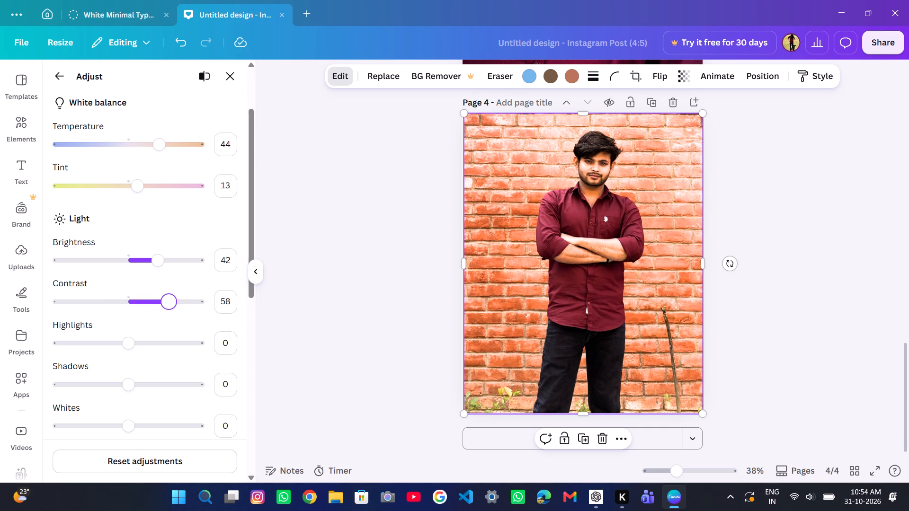
pyautogui.moveTo(174, 328); pyautogui.dragTo(192, 356)
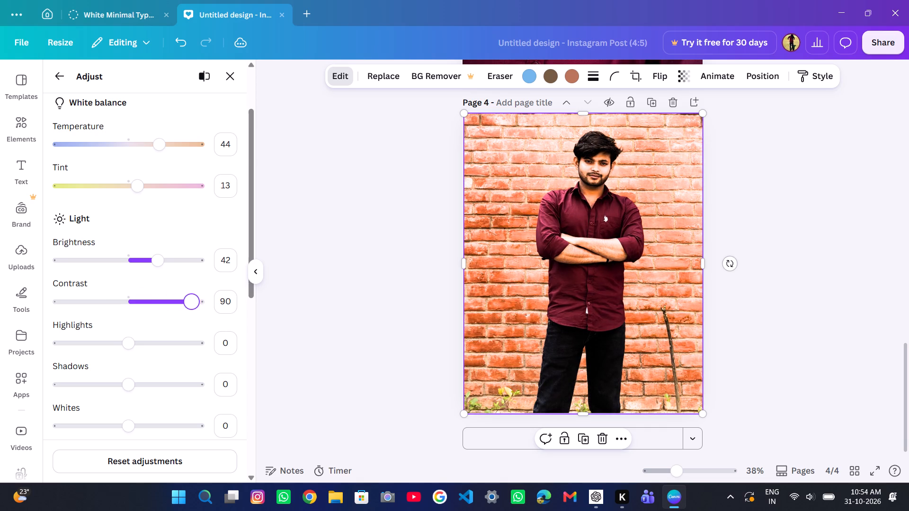
pyautogui.moveTo(192, 356); pyautogui.dragTo(279, 356)
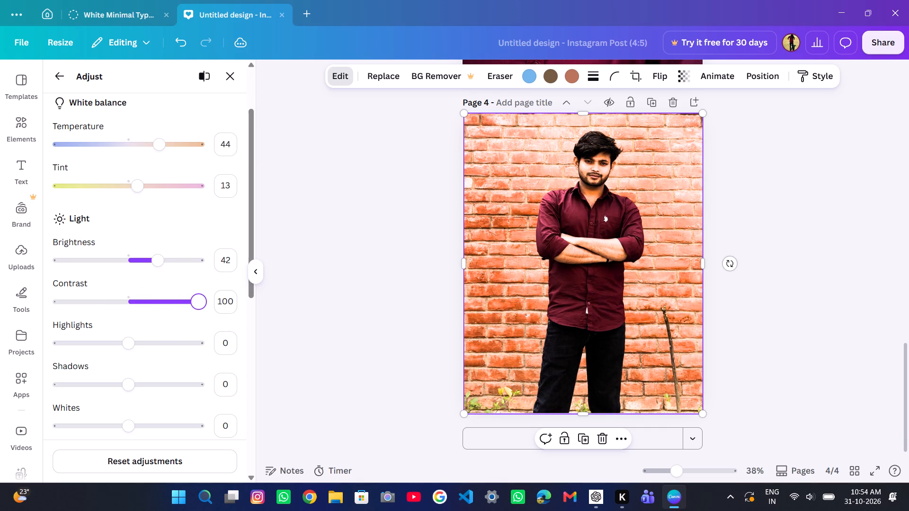
pyautogui.moveTo(279, 356); pyautogui.dragTo(223, 368)
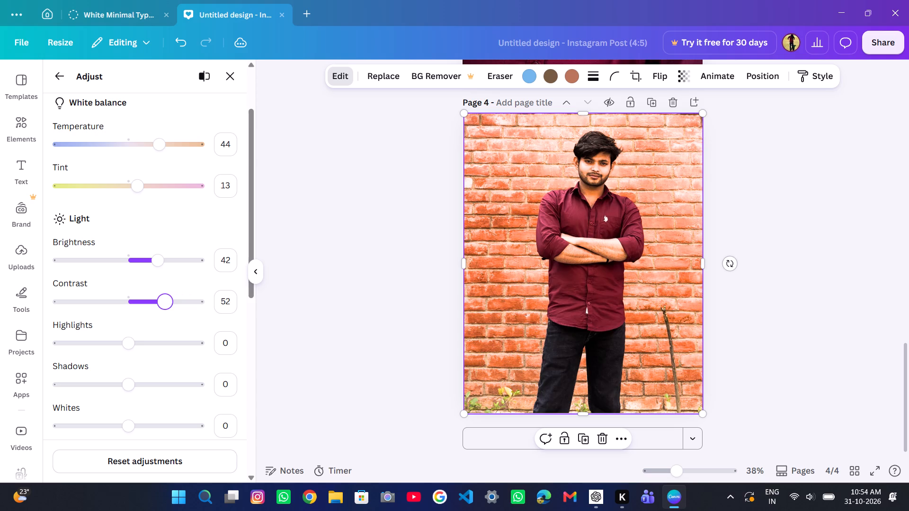
pyautogui.moveTo(223, 368); pyautogui.dragTo(296, 369)
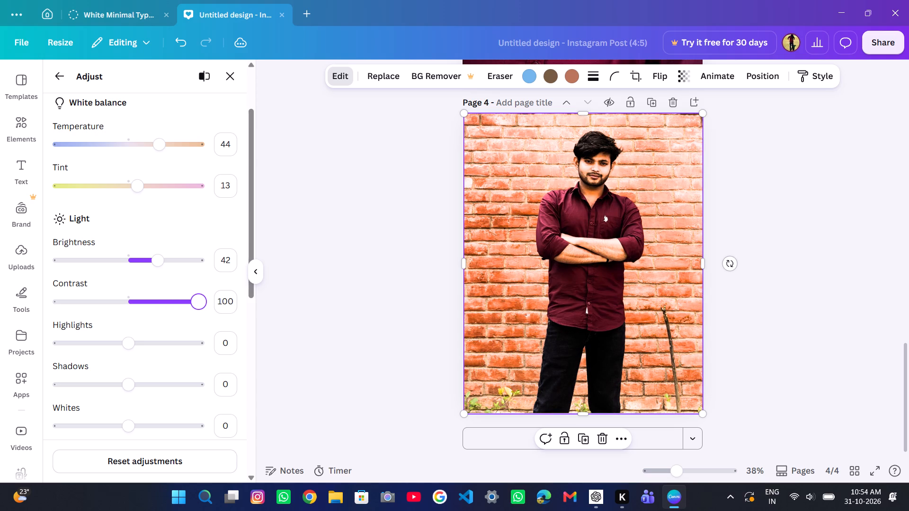
pyautogui.moveTo(296, 369); pyautogui.dragTo(178, 383)
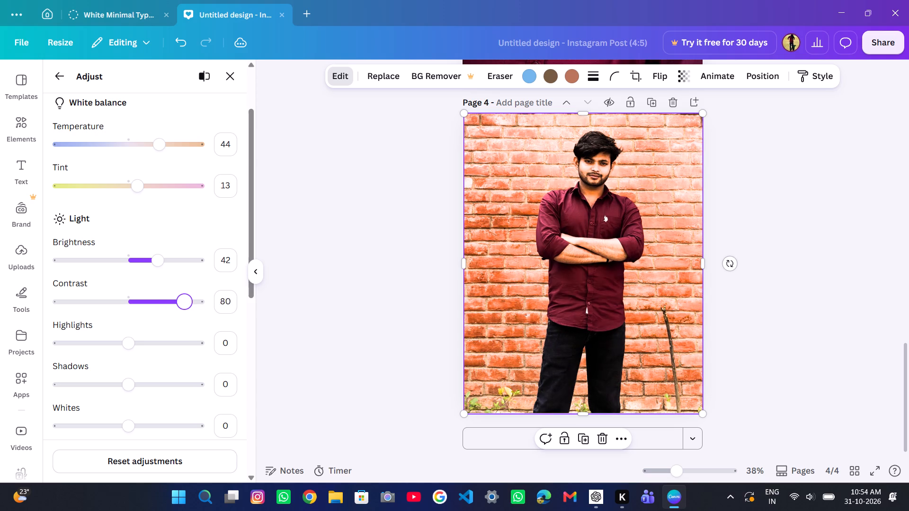
pyautogui.moveTo(178, 383); pyautogui.dragTo(218, 386)
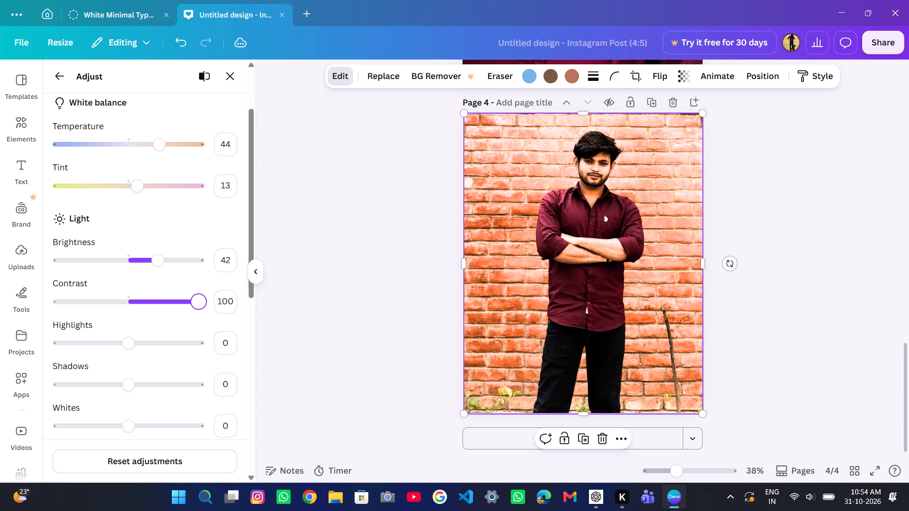
pyautogui.moveTo(218, 386); pyautogui.dragTo(274, 379)
pyautogui.moveTo(274, 379); pyautogui.dragTo(176, 366)
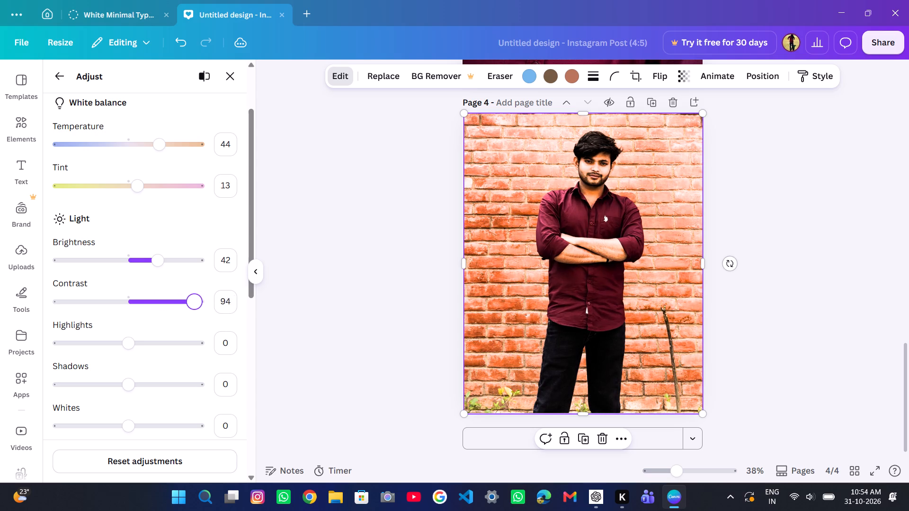
pyautogui.moveTo(176, 366); pyautogui.dragTo(175, 357)
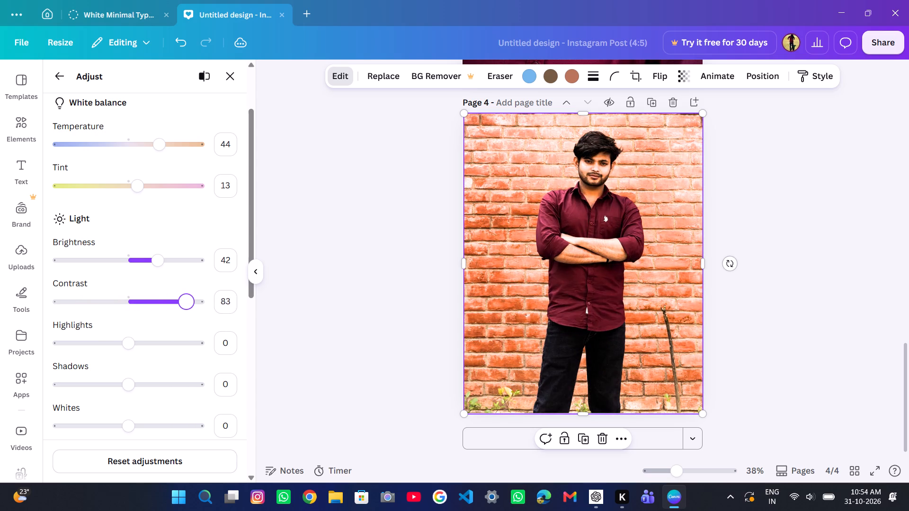
pyautogui.moveTo(175, 357); pyautogui.dragTo(151, 359)
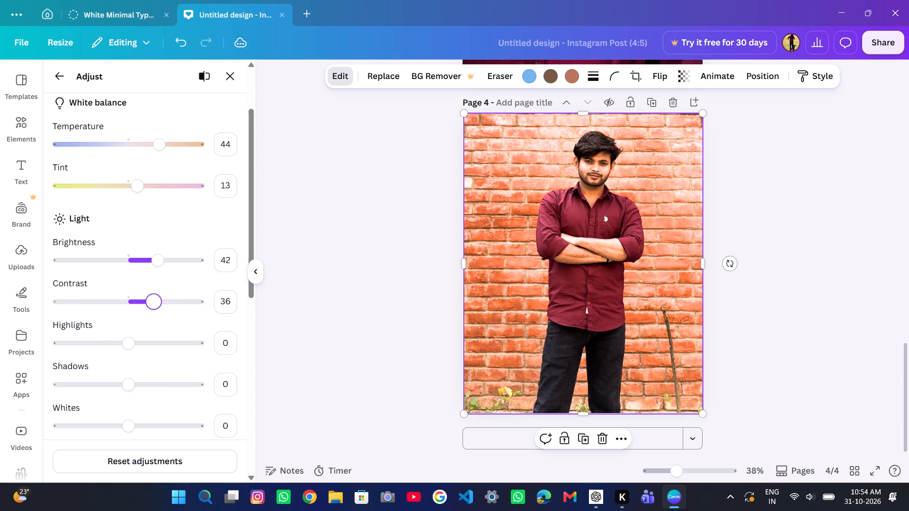
pyautogui.moveTo(151, 359); pyautogui.dragTo(147, 359)
# Try highlights levels from -92 to 50 on the page 4 portrait and settle its highlights at 14.
pyautogui.moveTo(126, 345); pyautogui.dragTo(62, 341)
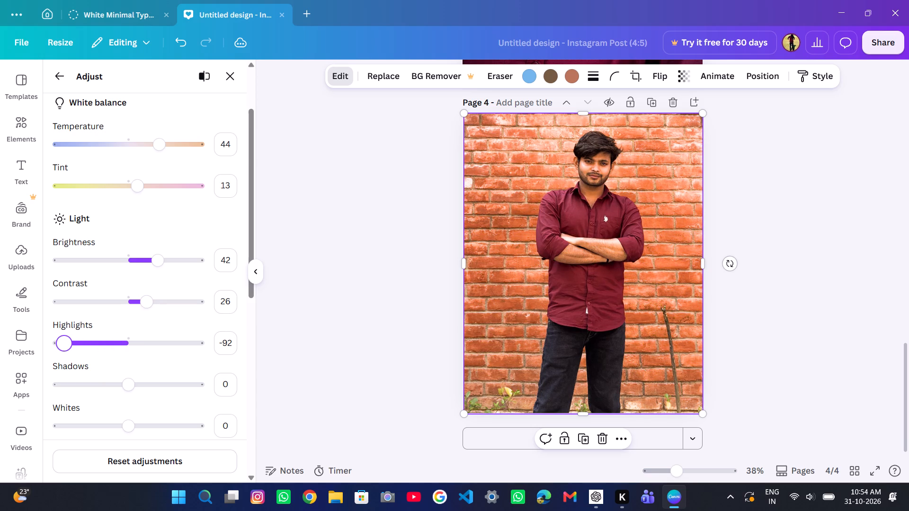
pyautogui.moveTo(62, 341); pyautogui.dragTo(170, 353)
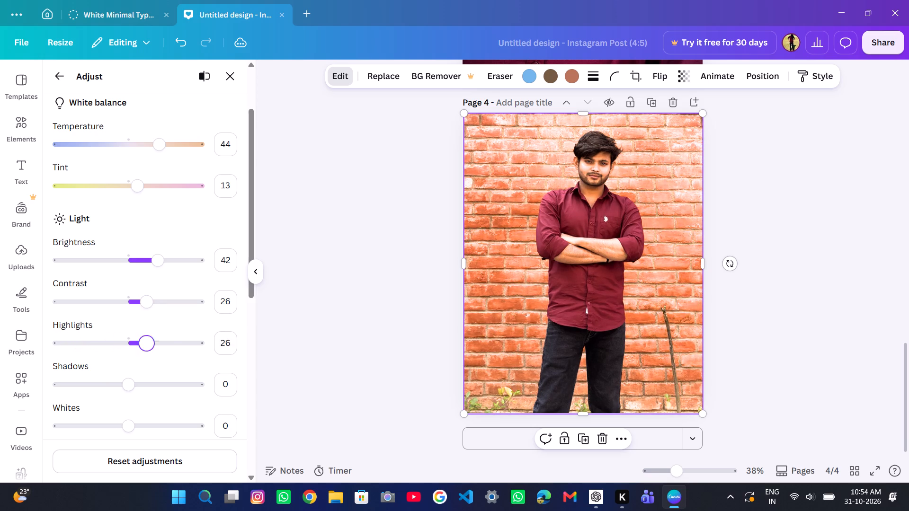
pyautogui.moveTo(170, 353); pyautogui.dragTo(156, 355)
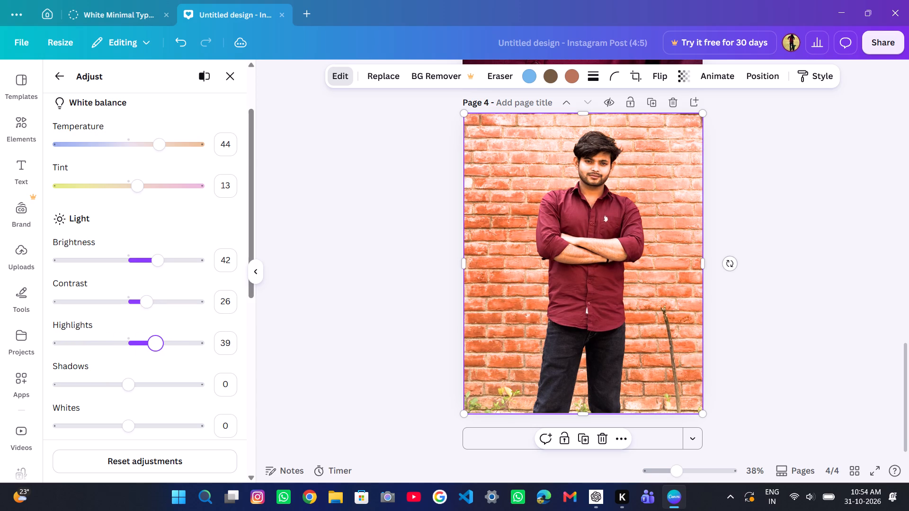
pyautogui.moveTo(156, 355); pyautogui.dragTo(164, 355)
pyautogui.moveTo(164, 355); pyautogui.dragTo(138, 354)
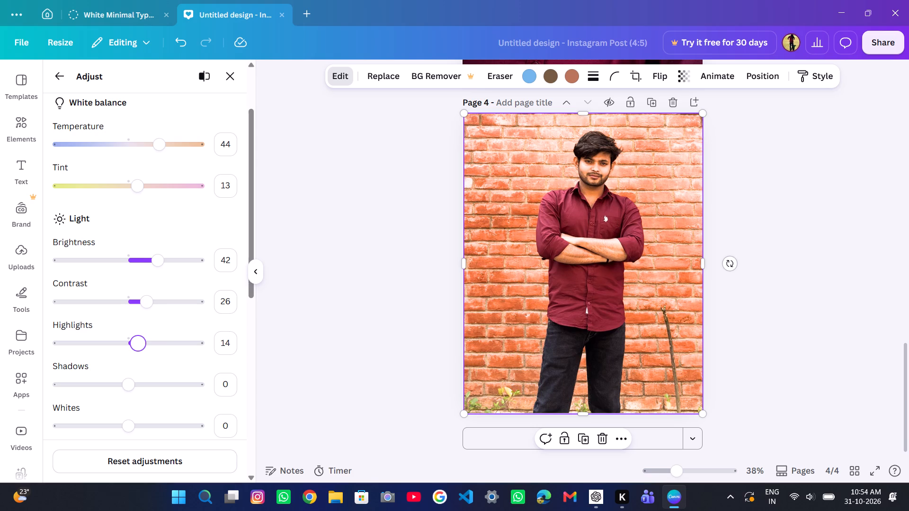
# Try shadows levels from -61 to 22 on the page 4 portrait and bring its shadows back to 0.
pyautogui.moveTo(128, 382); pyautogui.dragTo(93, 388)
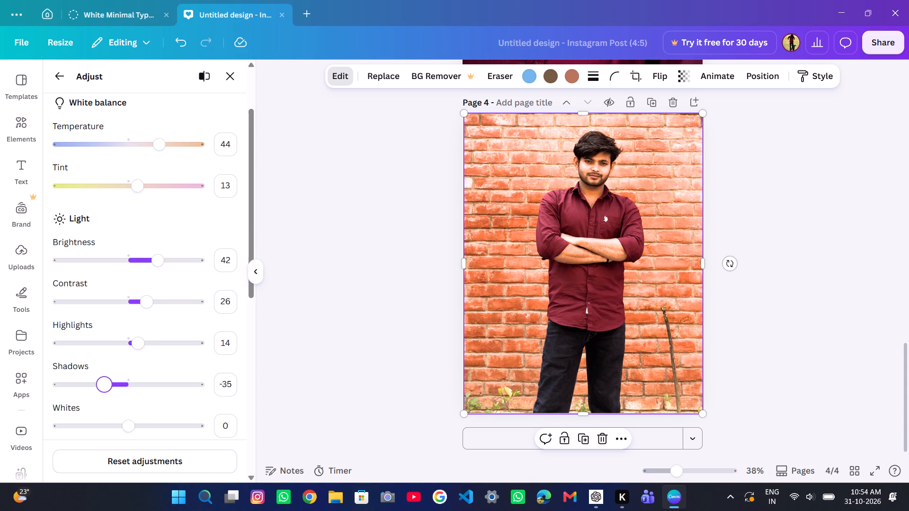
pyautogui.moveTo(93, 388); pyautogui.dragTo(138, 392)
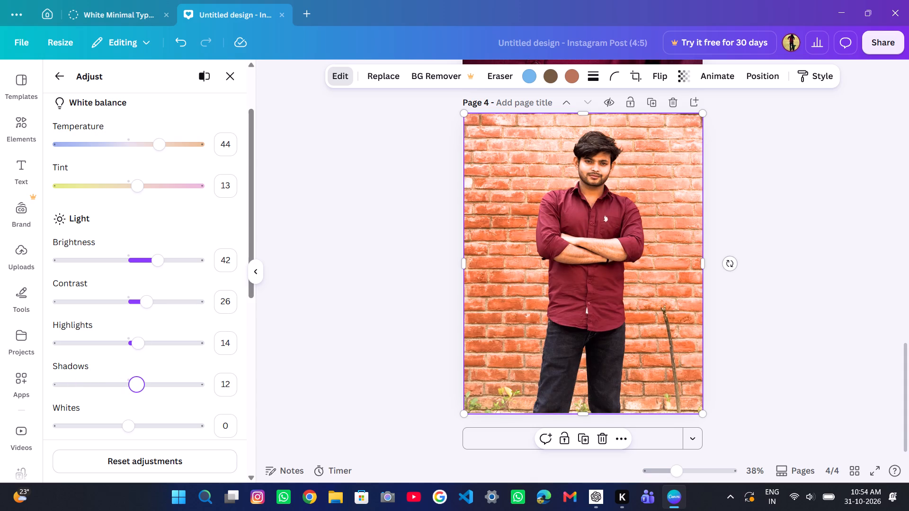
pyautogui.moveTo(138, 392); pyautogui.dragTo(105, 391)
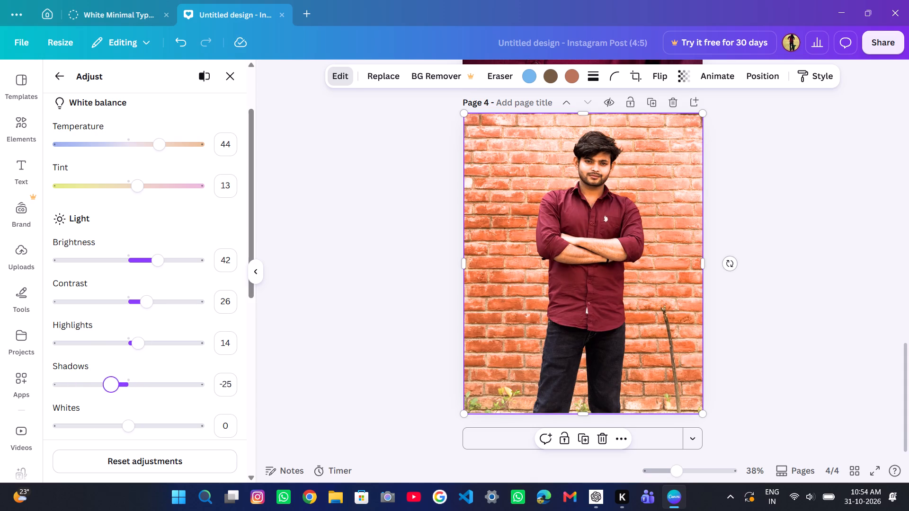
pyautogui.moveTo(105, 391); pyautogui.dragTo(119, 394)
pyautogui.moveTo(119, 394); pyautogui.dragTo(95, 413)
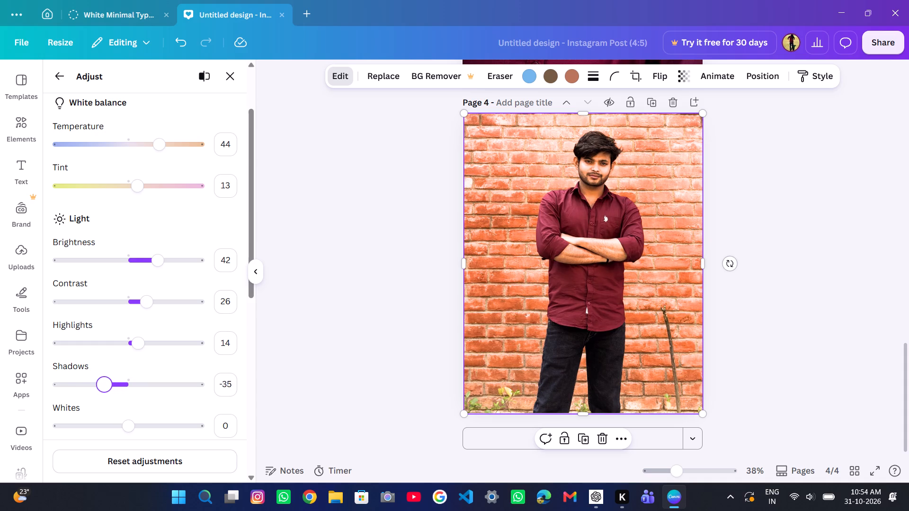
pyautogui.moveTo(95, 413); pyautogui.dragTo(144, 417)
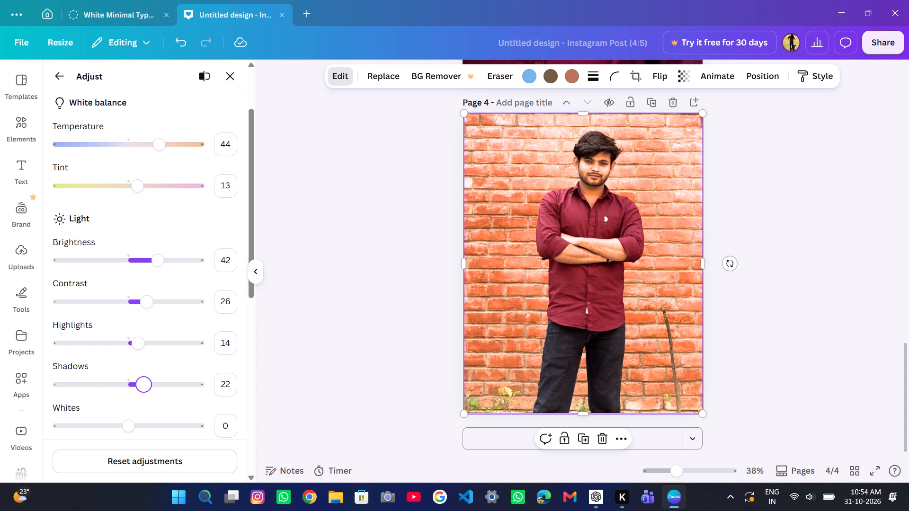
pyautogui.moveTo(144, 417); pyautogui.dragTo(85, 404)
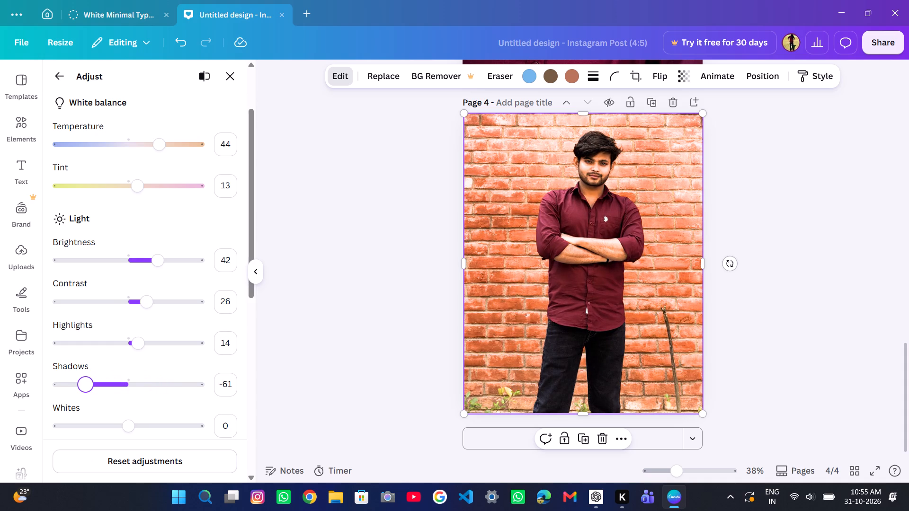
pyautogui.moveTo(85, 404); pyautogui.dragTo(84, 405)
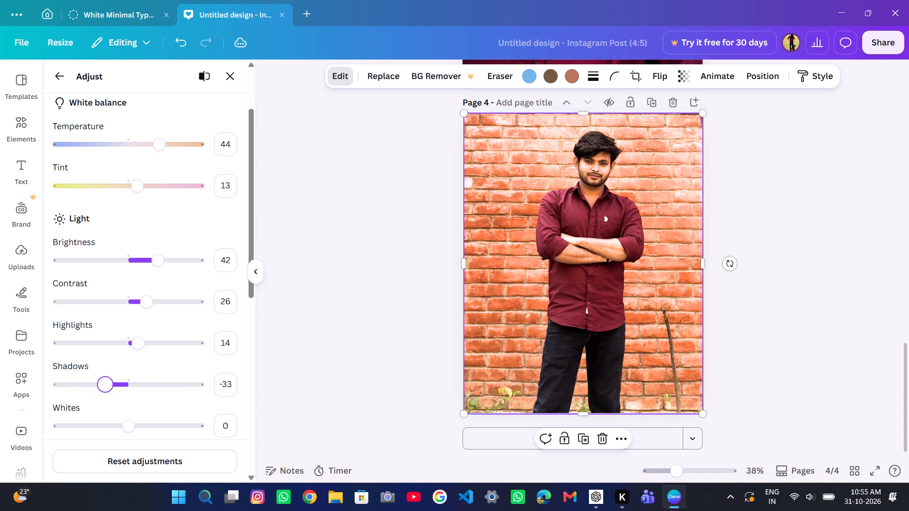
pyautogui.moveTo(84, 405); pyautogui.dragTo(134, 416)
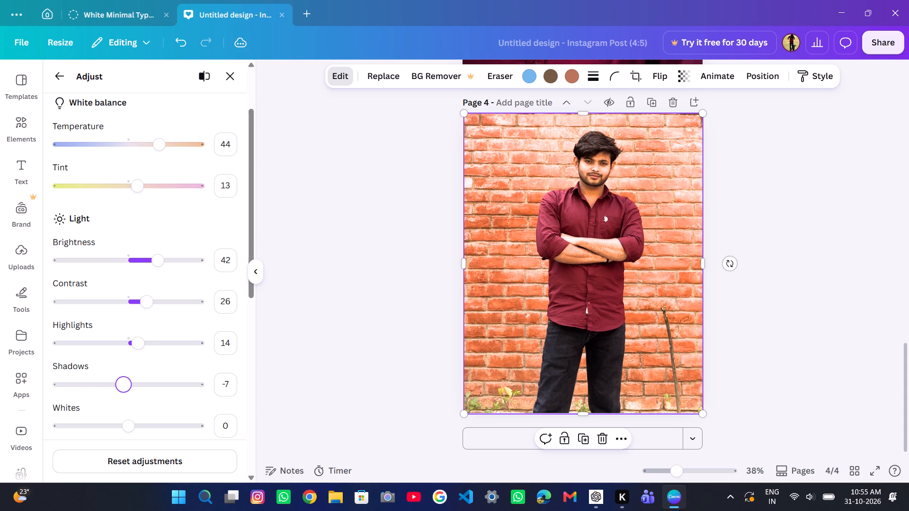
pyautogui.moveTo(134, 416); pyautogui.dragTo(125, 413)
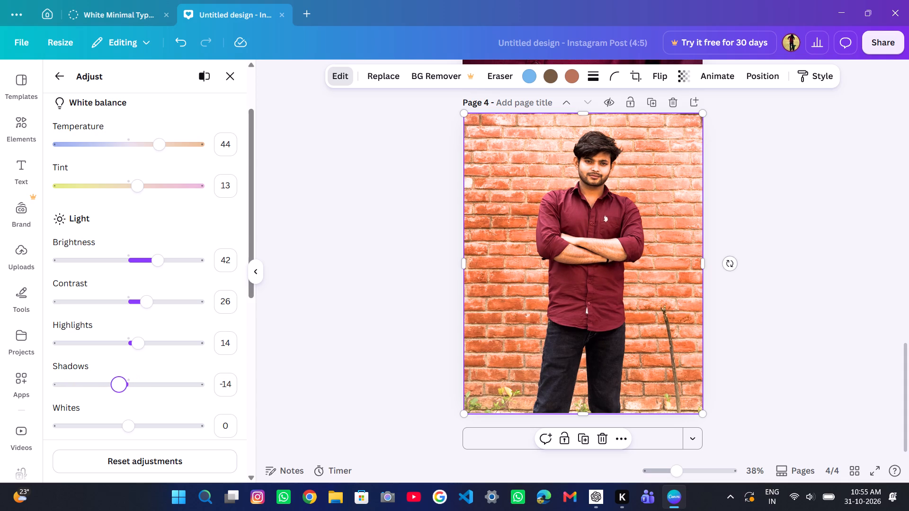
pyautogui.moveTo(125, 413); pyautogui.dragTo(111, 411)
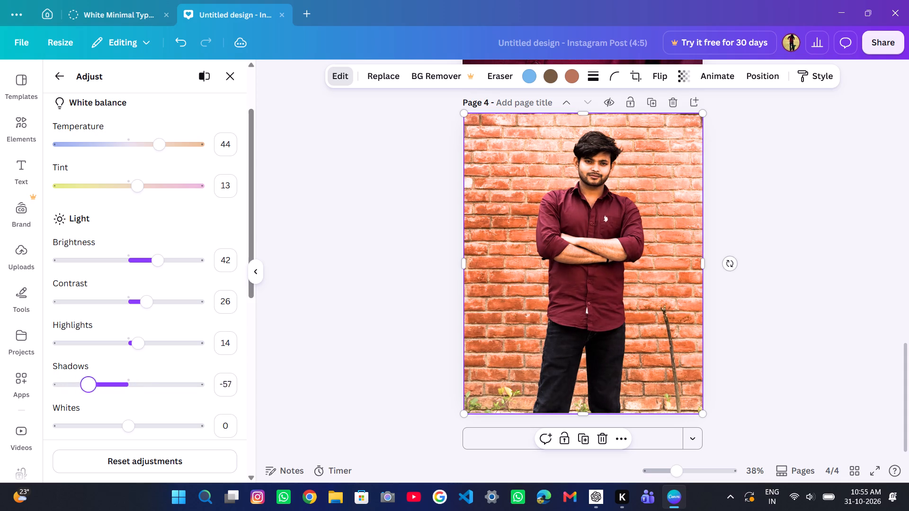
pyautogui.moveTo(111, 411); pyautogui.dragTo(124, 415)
# Try shadows levels from -55 to 100 on the page 4 portrait and settle its shadows at 50.
pyautogui.scroll(-1, 124, 415)
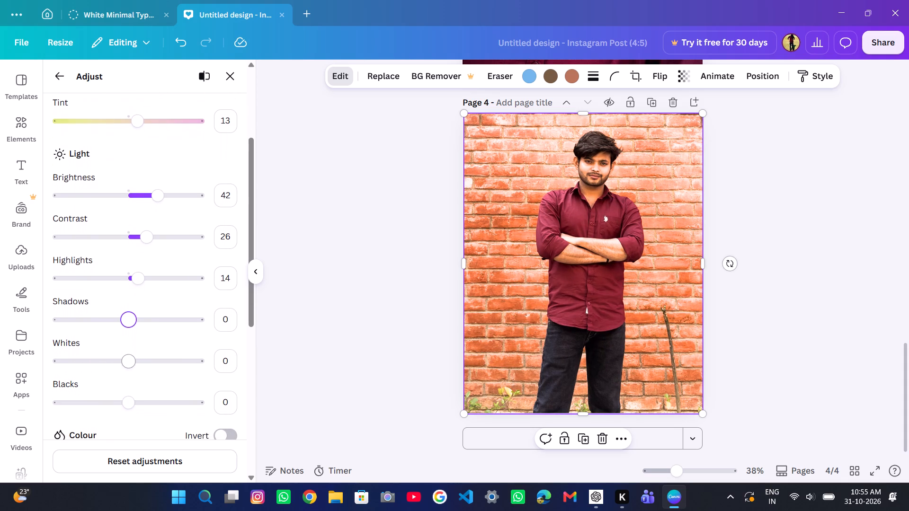
pyautogui.scroll(-1, 124, 415)
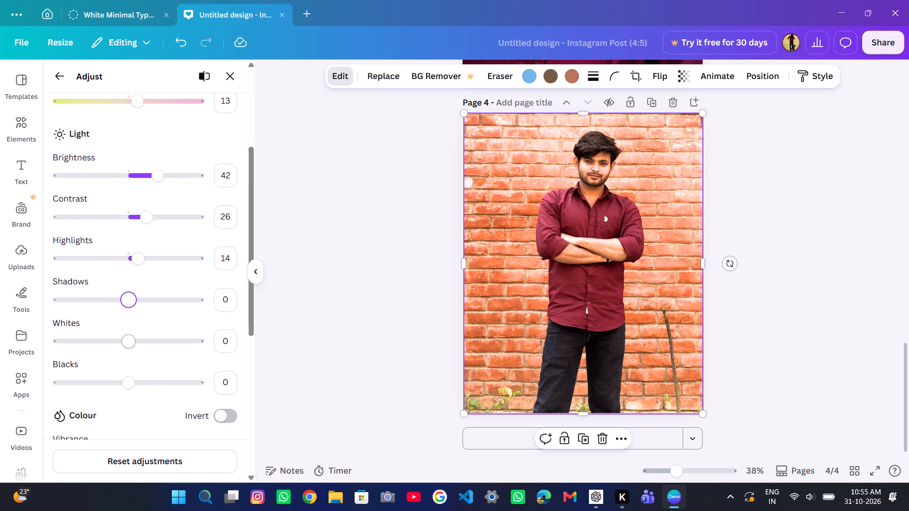
pyautogui.scroll(-2, 124, 415)
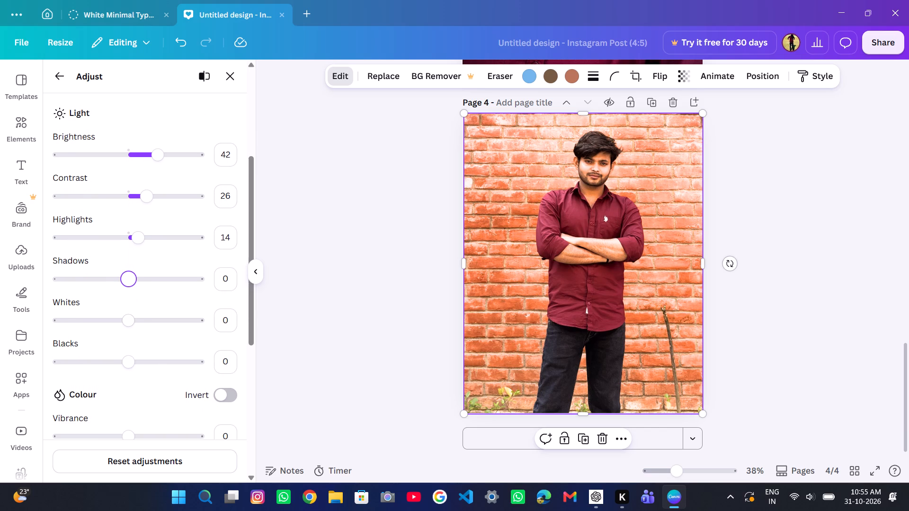
pyautogui.moveTo(122, 282); pyautogui.dragTo(99, 268)
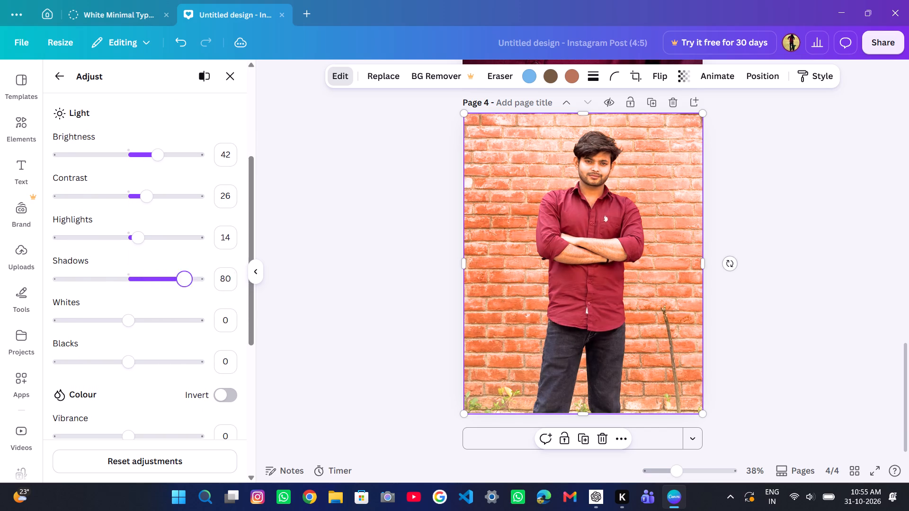
pyautogui.moveTo(99, 268); pyautogui.dragTo(89, 276)
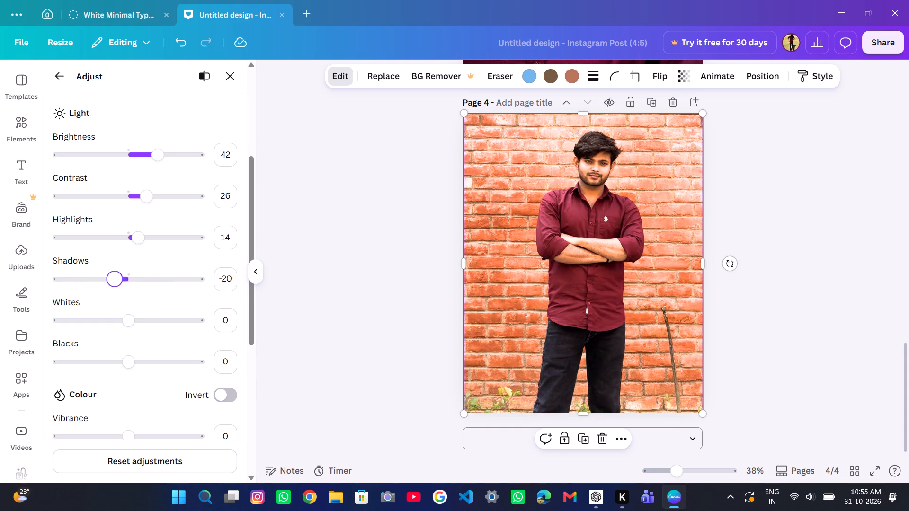
pyautogui.moveTo(89, 276); pyautogui.dragTo(147, 287)
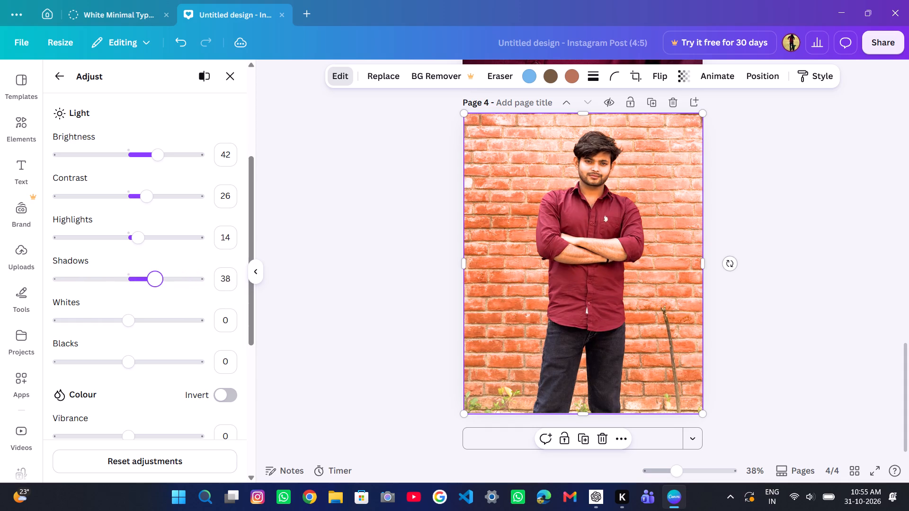
pyautogui.moveTo(147, 287); pyautogui.dragTo(156, 293)
pyautogui.moveTo(156, 293); pyautogui.dragTo(160, 294)
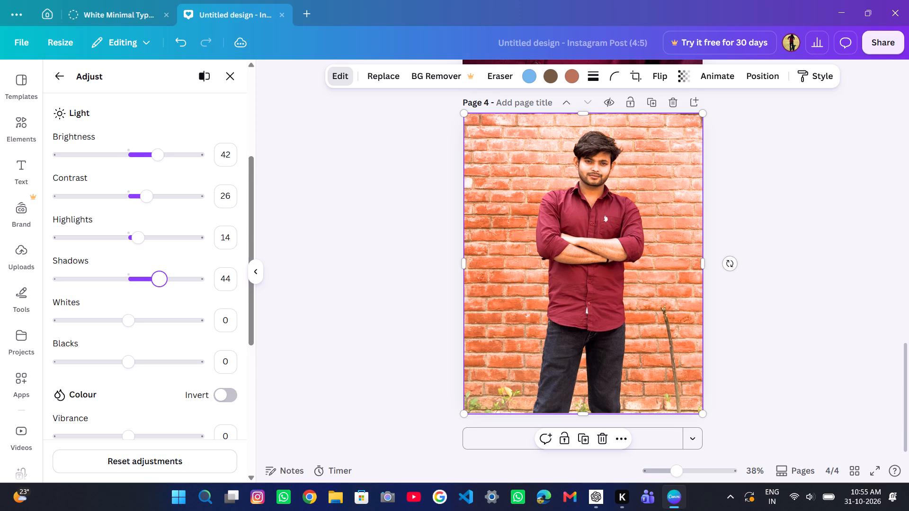
pyautogui.moveTo(160, 294); pyautogui.dragTo(225, 300)
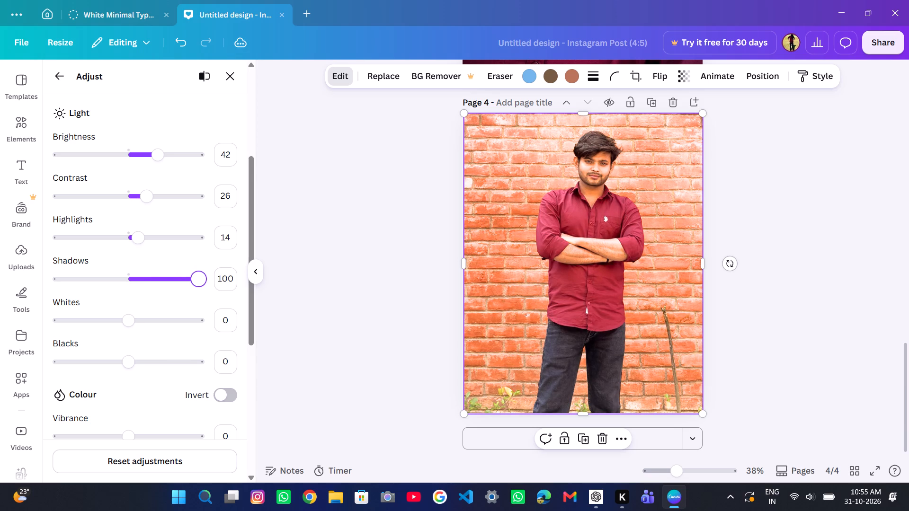
pyautogui.moveTo(225, 300); pyautogui.dragTo(154, 305)
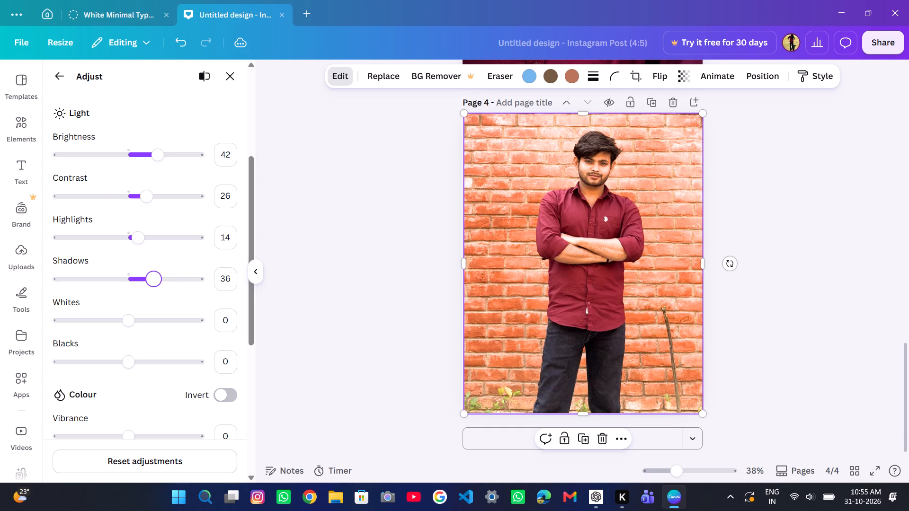
pyautogui.moveTo(154, 305); pyautogui.dragTo(106, 311)
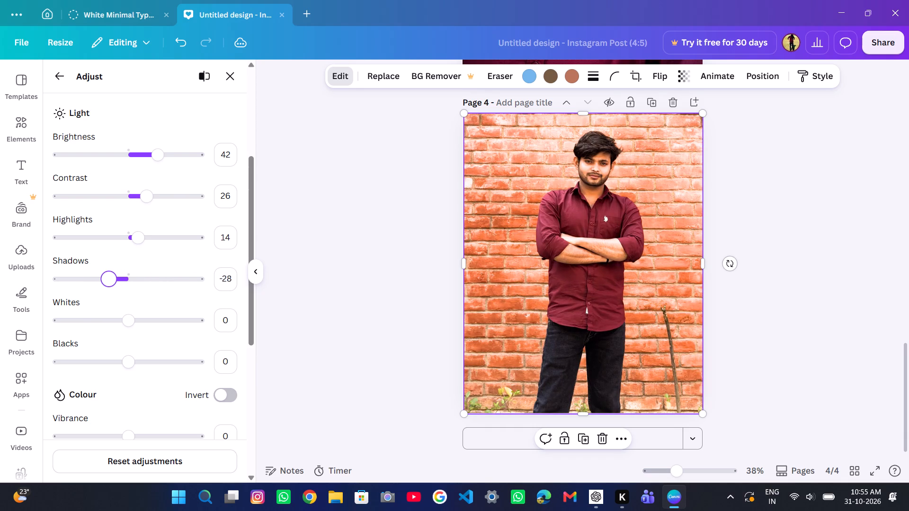
pyautogui.moveTo(106, 311); pyautogui.dragTo(105, 310)
pyautogui.moveTo(105, 310); pyautogui.dragTo(98, 309)
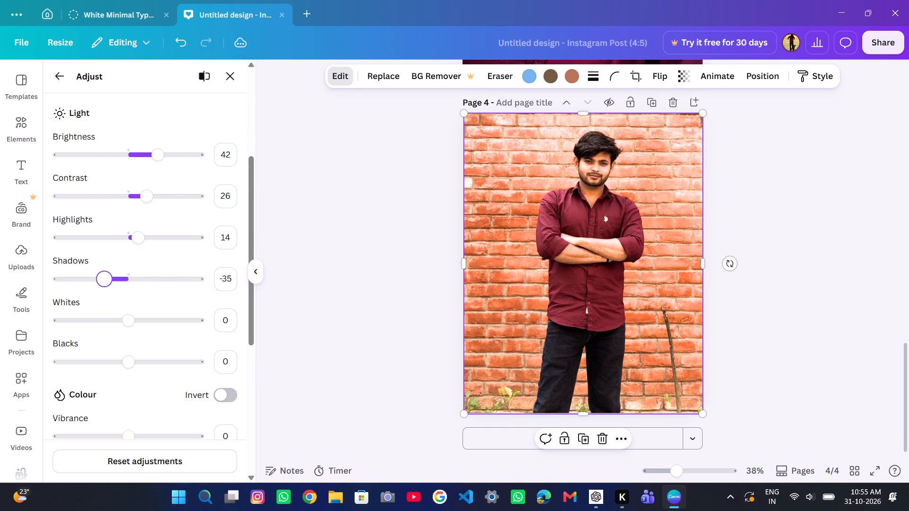
pyautogui.moveTo(98, 309); pyautogui.dragTo(135, 317)
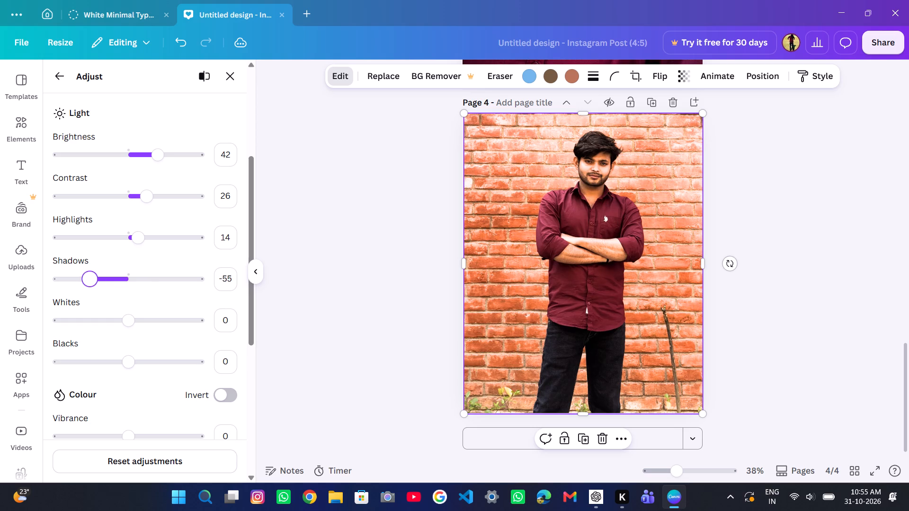
pyautogui.moveTo(135, 317); pyautogui.dragTo(164, 319)
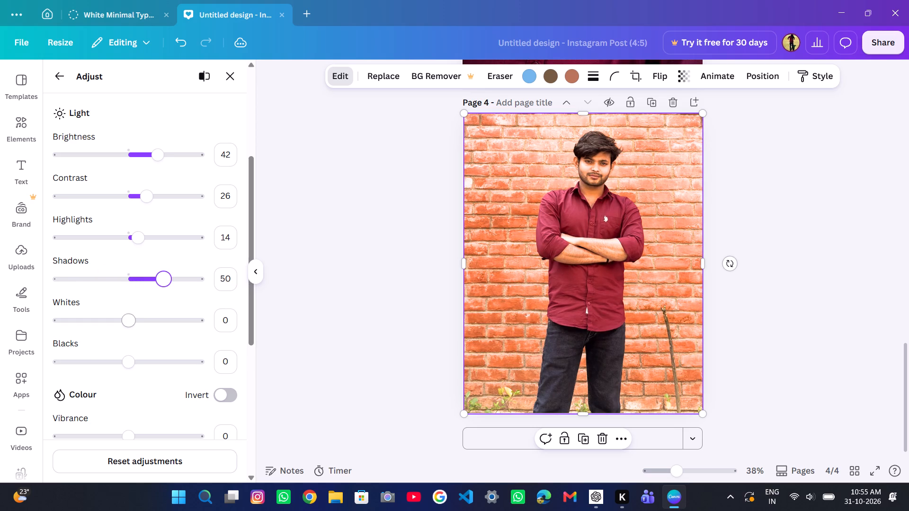
# Try a whites level of -84 on the page 4 portrait and settle its whites at 8.
pyautogui.scroll(-1, 164, 319)
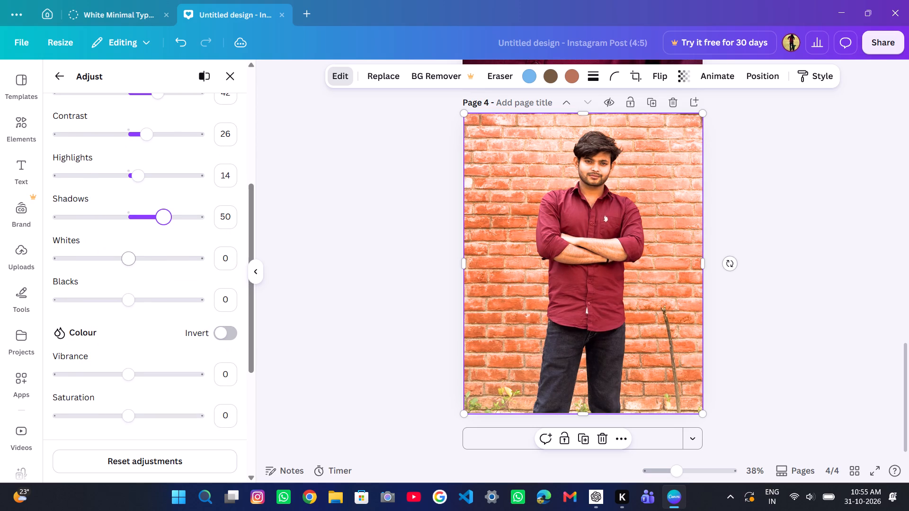
pyautogui.moveTo(128, 264); pyautogui.dragTo(118, 254)
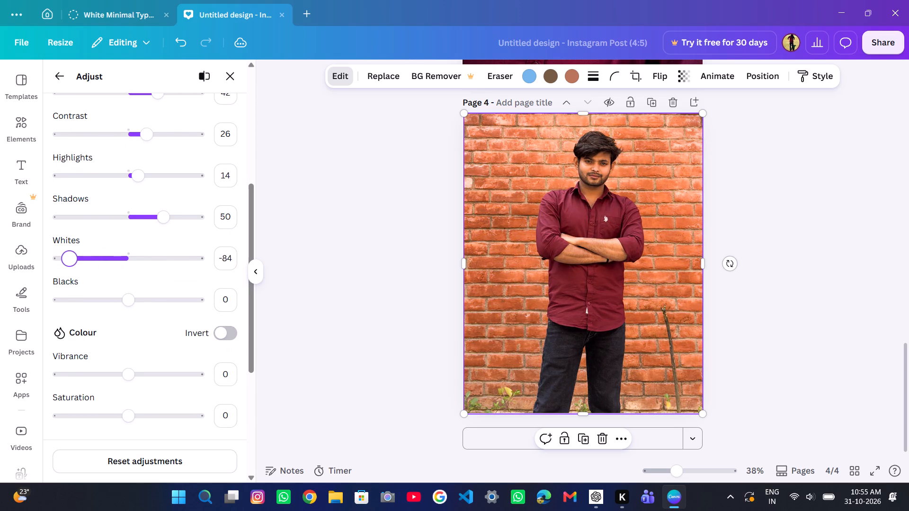
pyautogui.moveTo(118, 254); pyautogui.dragTo(134, 260)
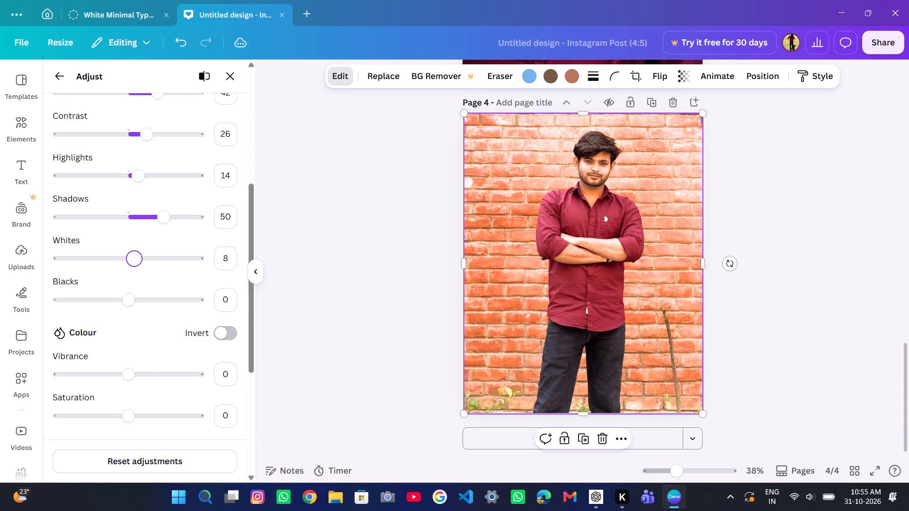
# Try blacks levels of 79 and 33 on the page 4 portrait and settle its blacks at 9.
pyautogui.scroll(-1, 134, 260)
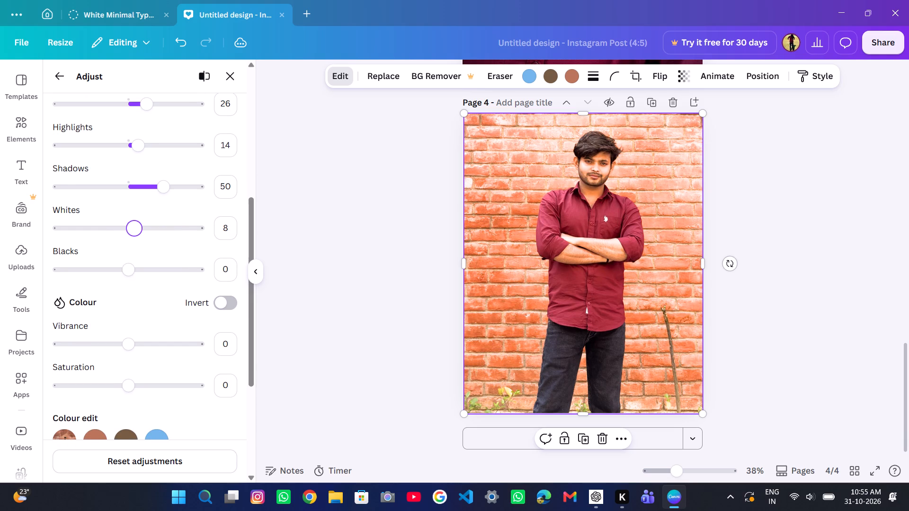
pyautogui.moveTo(122, 268); pyautogui.dragTo(185, 275)
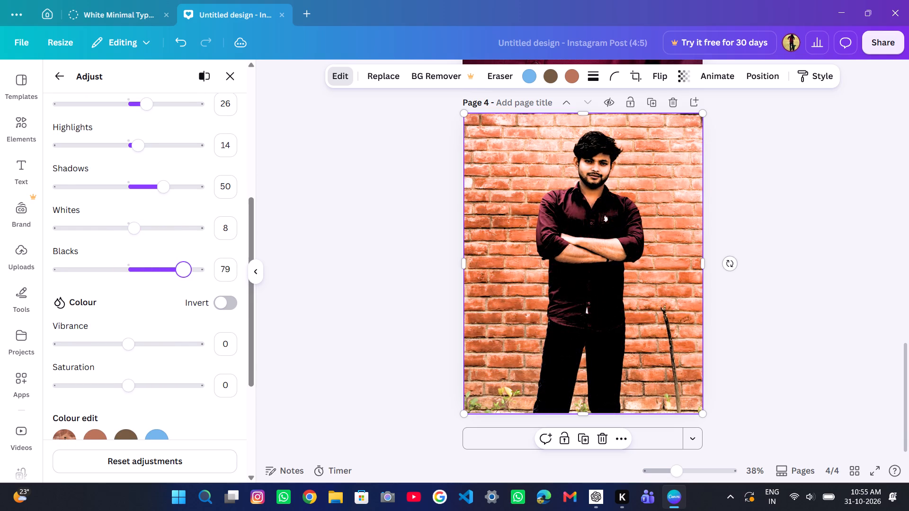
pyautogui.moveTo(185, 275); pyautogui.dragTo(152, 268)
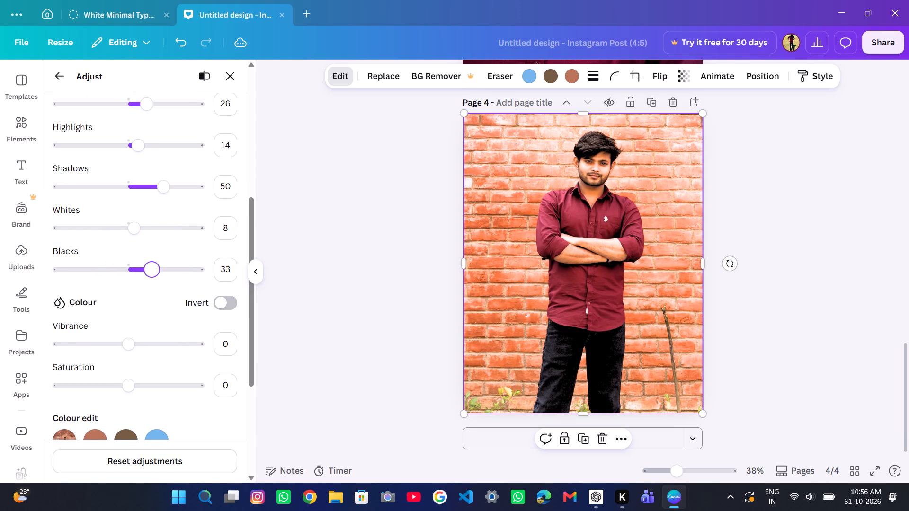
pyautogui.moveTo(152, 268); pyautogui.dragTo(135, 268)
# Try a vibrance of 93 on the page 4 portrait's colours and reduce it to 67.
pyautogui.scroll(-1, 135, 268)
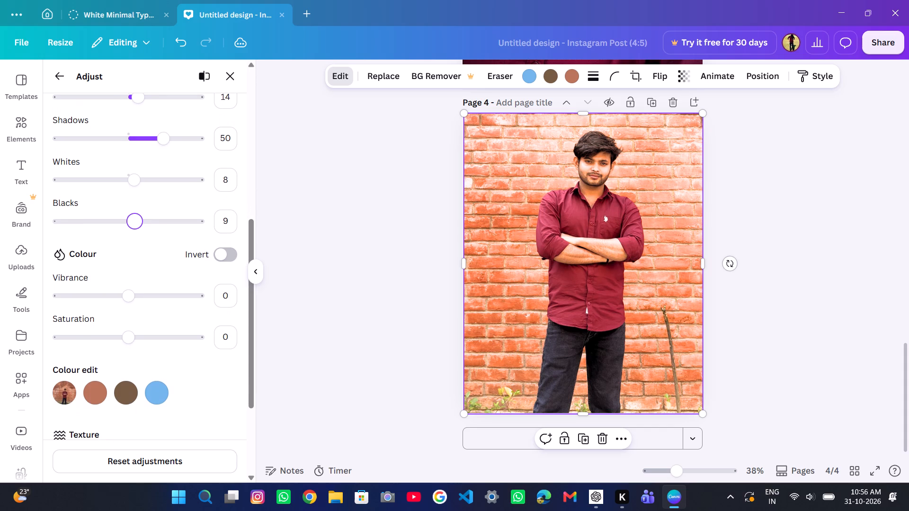
pyautogui.moveTo(125, 301); pyautogui.dragTo(204, 292)
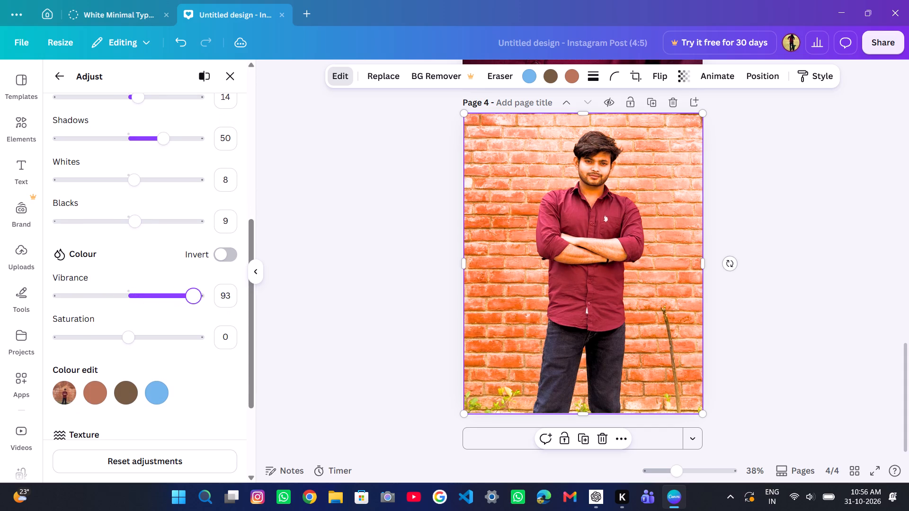
pyautogui.moveTo(204, 292); pyautogui.dragTo(177, 281)
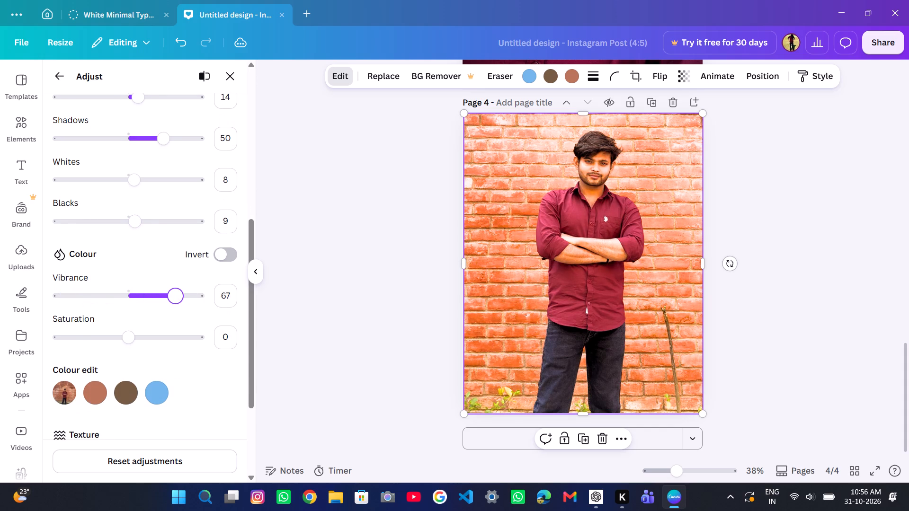
# Set the vibrance of the page 4 portrait to 8.
pyautogui.moveTo(177, 281); pyautogui.dragTo(134, 288)
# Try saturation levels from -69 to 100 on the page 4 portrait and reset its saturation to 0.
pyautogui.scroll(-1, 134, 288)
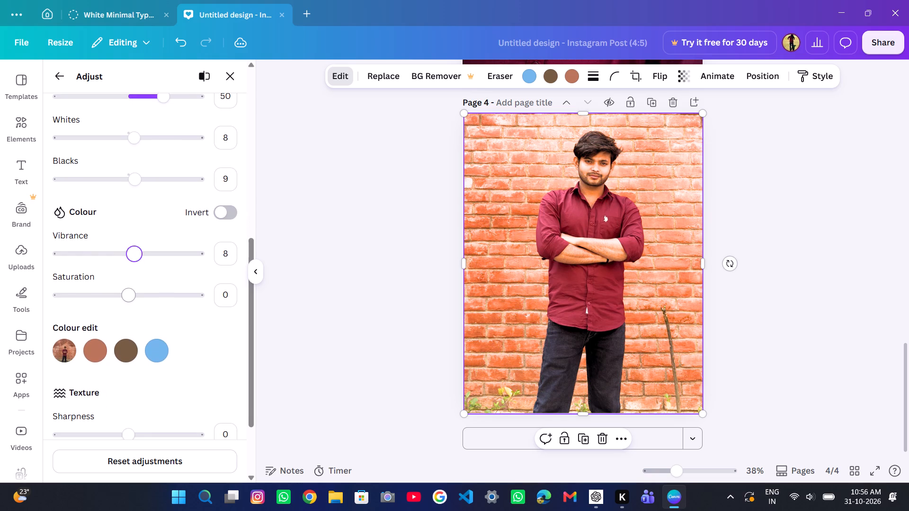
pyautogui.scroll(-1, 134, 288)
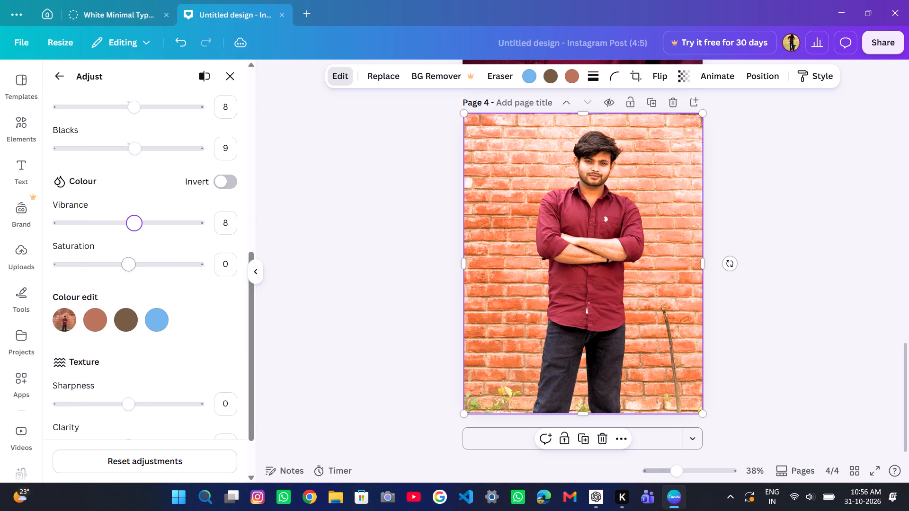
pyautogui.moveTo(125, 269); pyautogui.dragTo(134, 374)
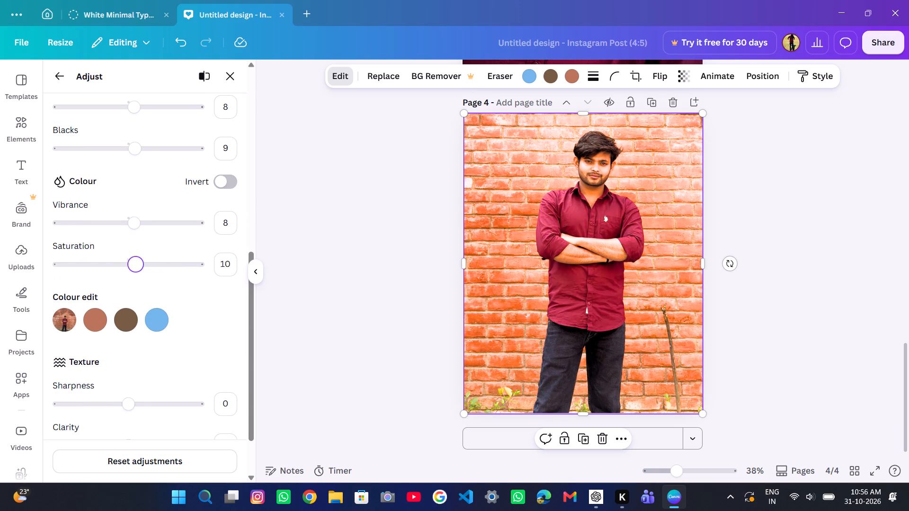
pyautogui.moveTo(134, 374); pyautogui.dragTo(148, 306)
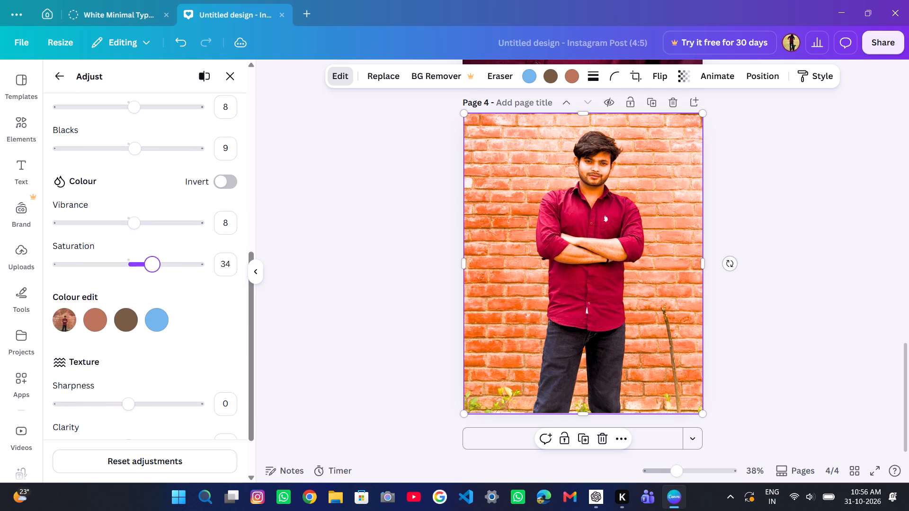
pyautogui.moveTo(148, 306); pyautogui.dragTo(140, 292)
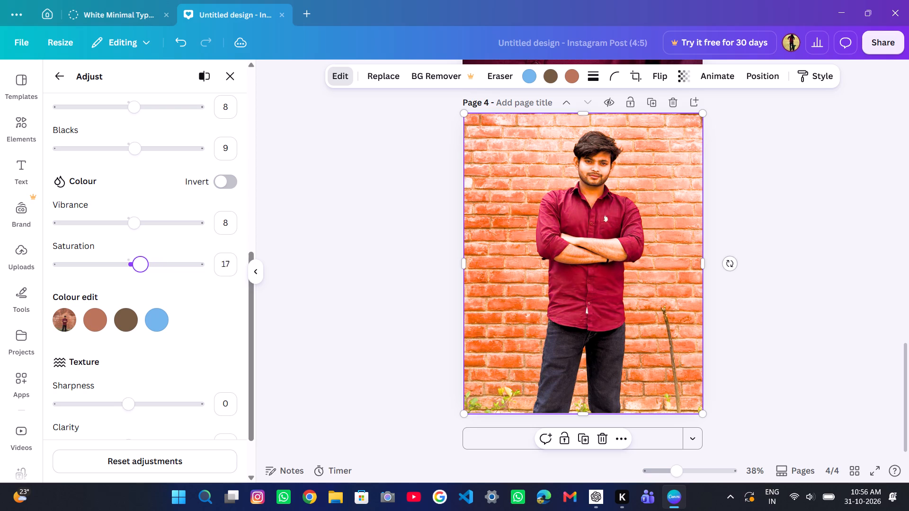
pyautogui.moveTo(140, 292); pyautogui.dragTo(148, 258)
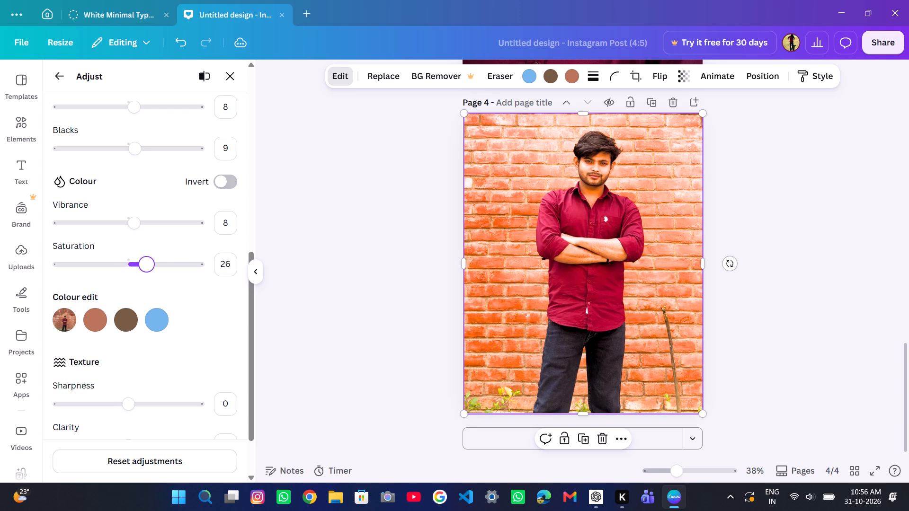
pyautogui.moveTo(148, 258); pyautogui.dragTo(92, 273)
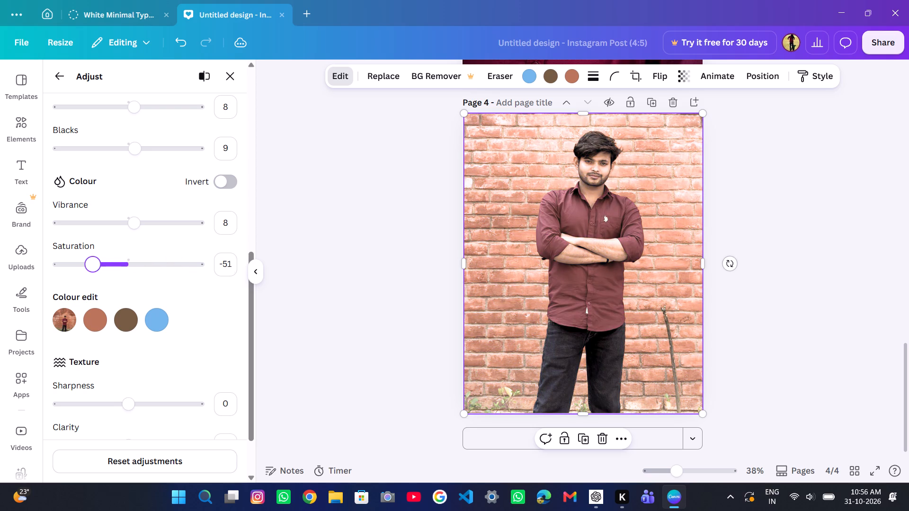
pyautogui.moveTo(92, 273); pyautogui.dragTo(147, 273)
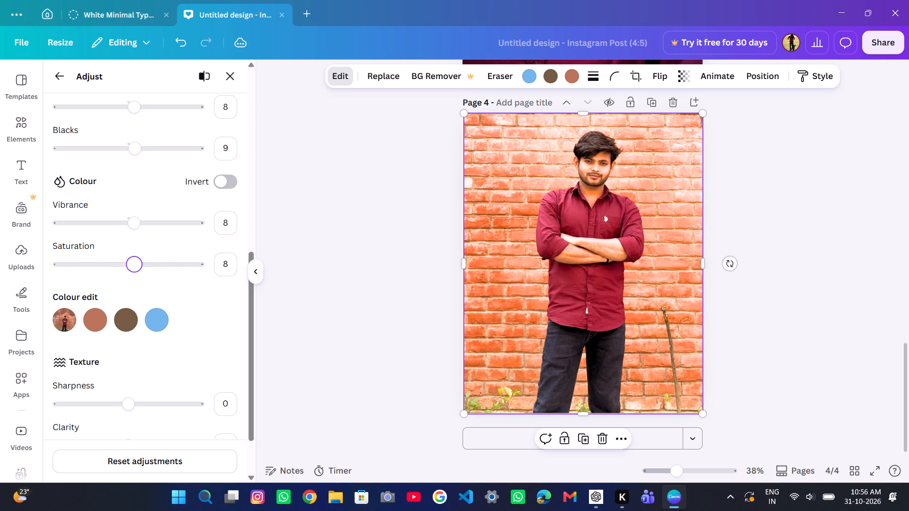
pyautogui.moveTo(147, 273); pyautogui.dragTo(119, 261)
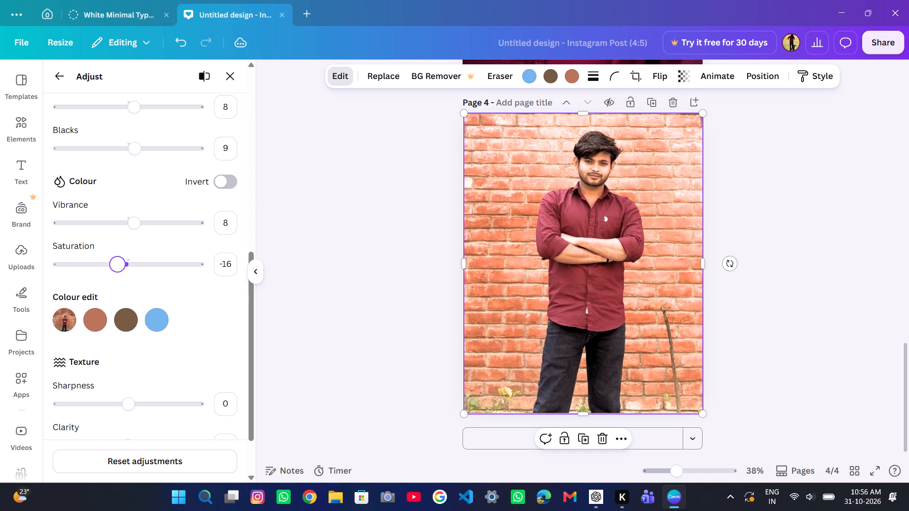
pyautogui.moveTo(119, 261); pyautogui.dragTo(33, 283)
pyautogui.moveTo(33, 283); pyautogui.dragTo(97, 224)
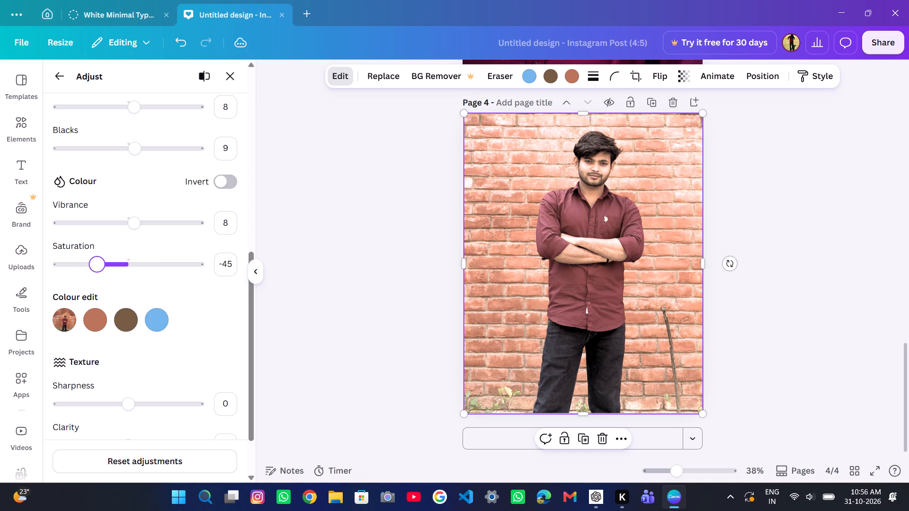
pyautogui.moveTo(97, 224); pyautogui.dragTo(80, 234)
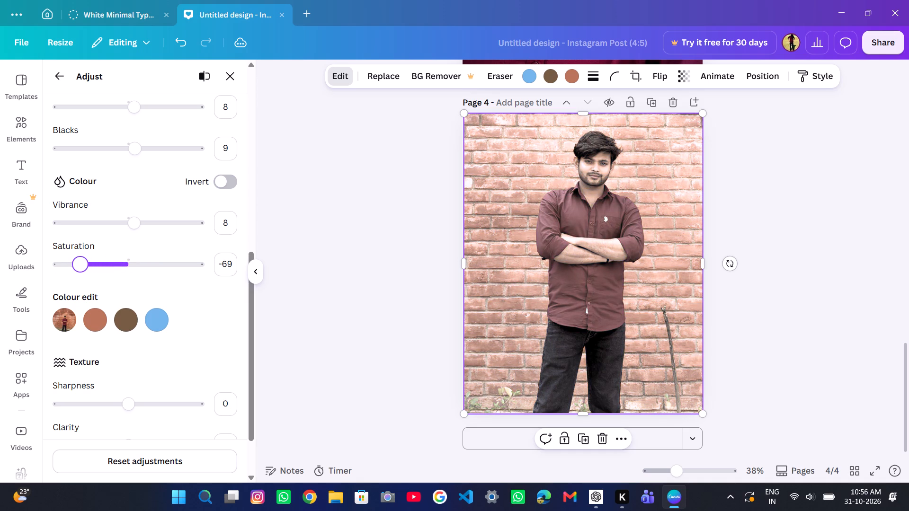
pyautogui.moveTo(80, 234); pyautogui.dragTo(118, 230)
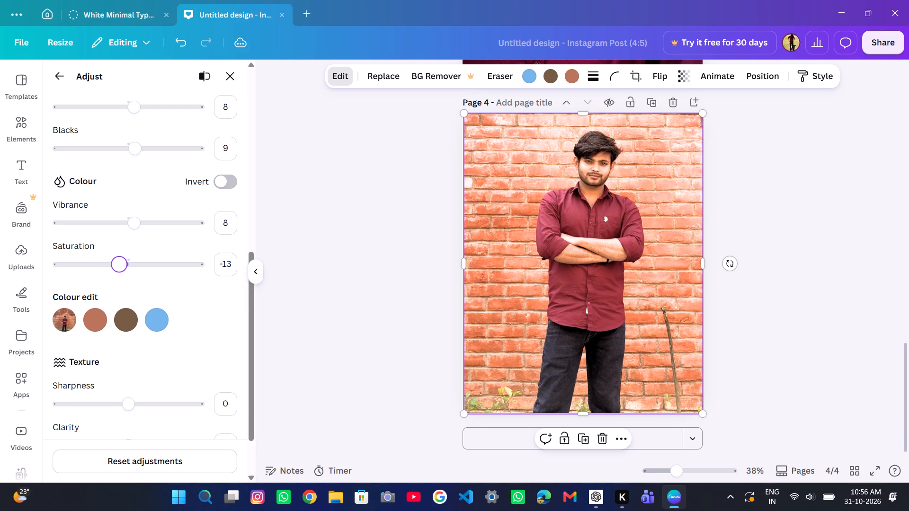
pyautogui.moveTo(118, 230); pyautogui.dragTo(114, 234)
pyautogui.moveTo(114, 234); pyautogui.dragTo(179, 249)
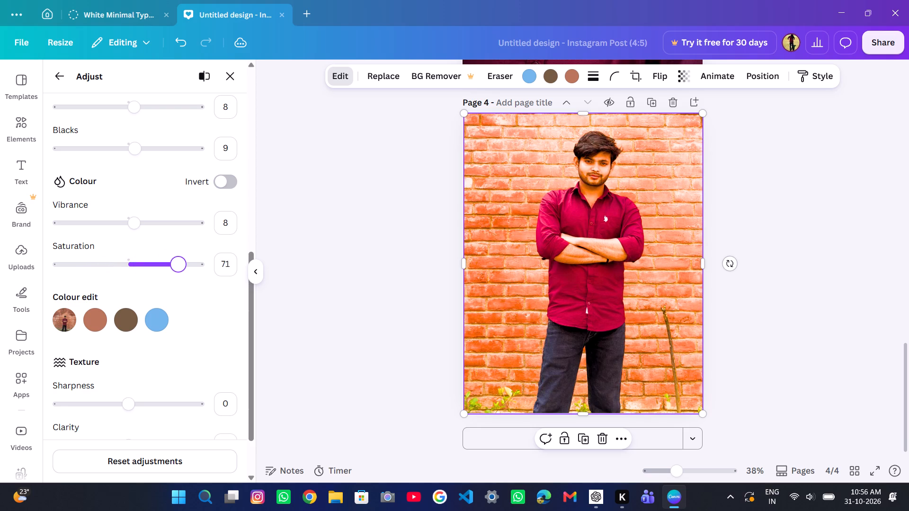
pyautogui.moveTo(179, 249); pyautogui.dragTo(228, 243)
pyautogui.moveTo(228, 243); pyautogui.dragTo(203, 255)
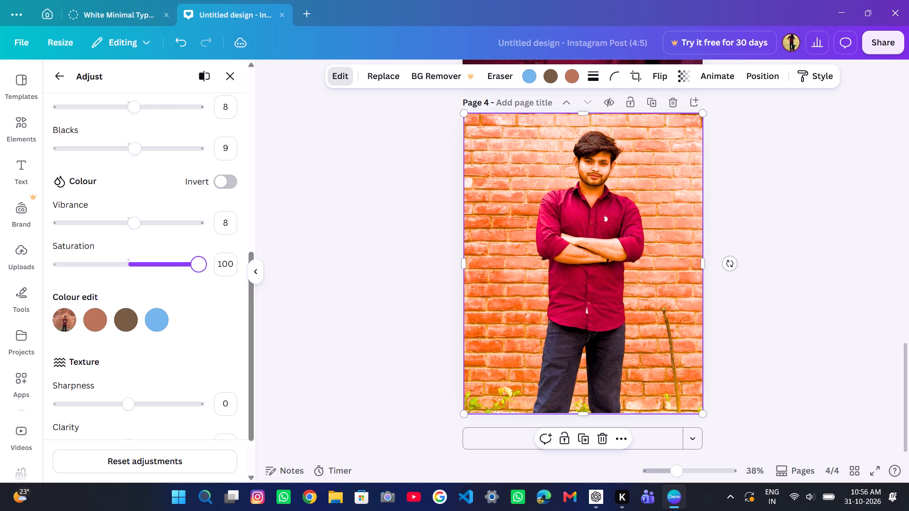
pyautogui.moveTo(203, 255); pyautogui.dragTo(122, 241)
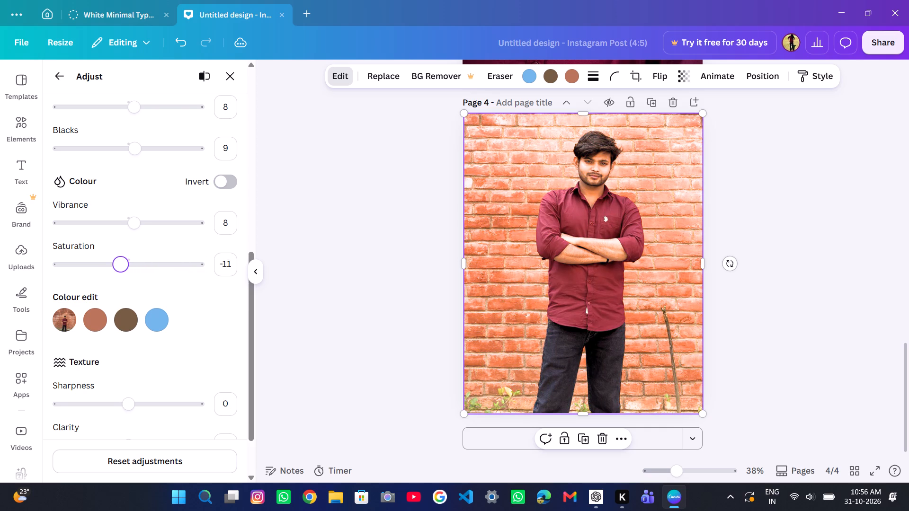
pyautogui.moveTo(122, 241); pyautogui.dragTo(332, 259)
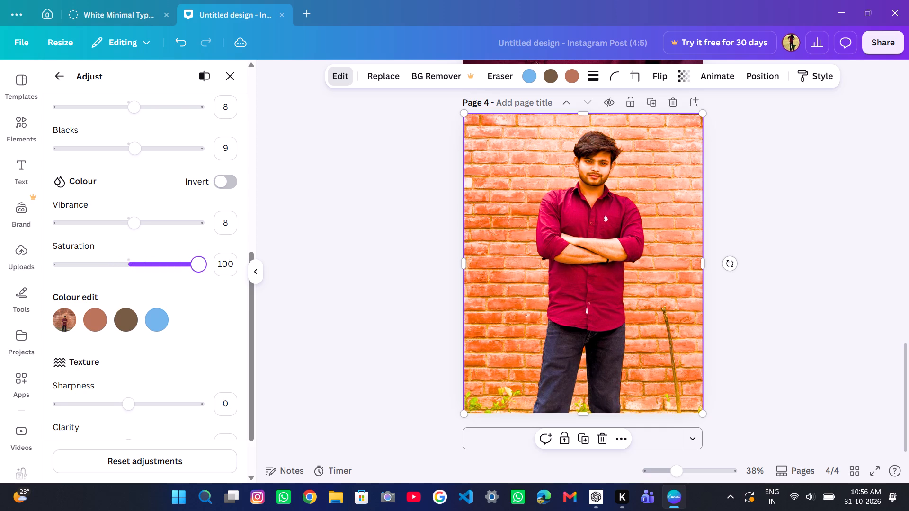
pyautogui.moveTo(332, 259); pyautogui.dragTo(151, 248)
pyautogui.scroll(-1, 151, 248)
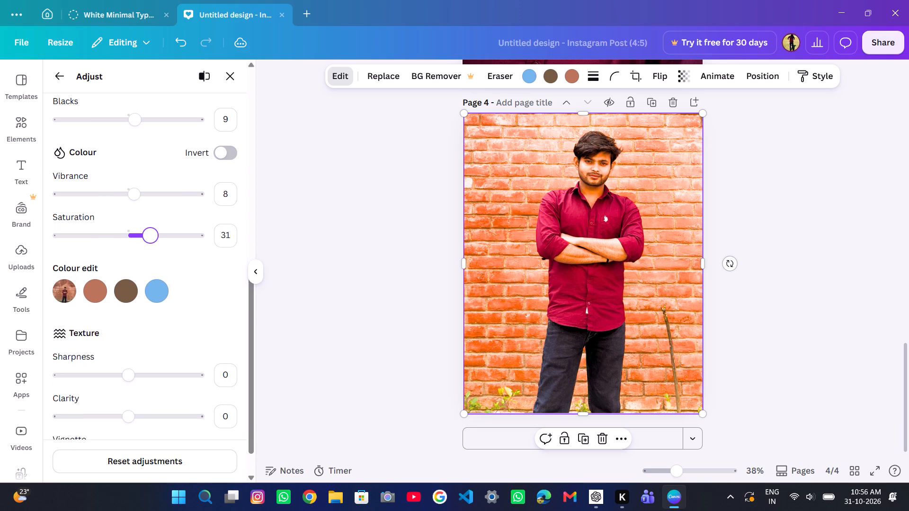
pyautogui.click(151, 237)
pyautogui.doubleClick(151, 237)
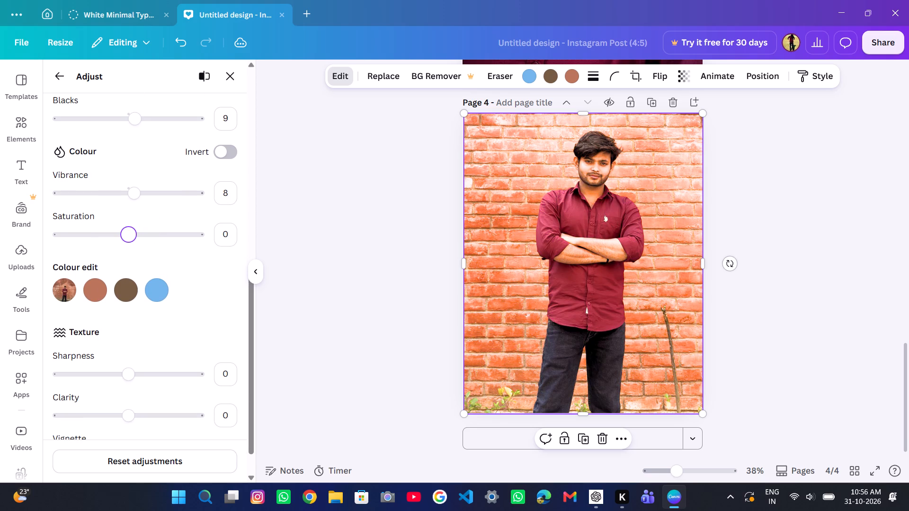
# Examine the adjusted page 4 portrait up close around the face and shirt, and as a full page.
pyautogui.scroll(-2, 151, 237)
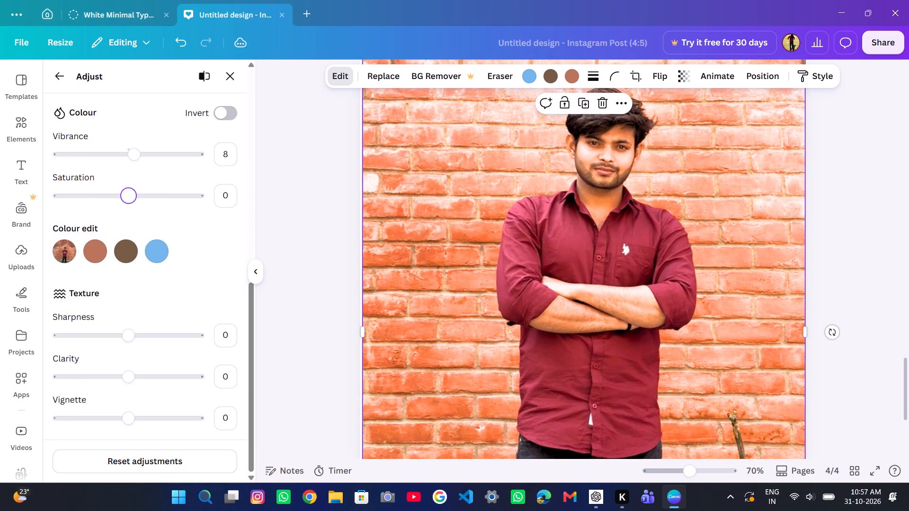
pyautogui.scroll(1, 665, 161)
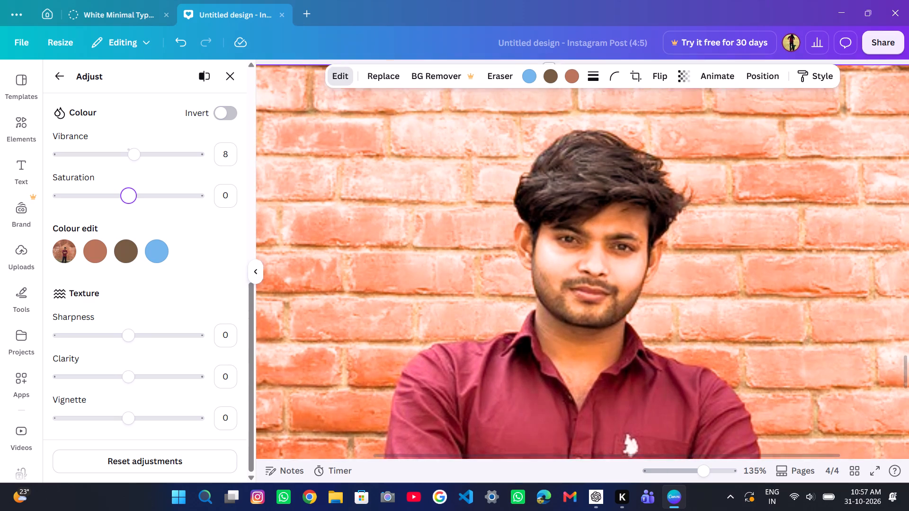
pyautogui.scroll(2, 665, 161)
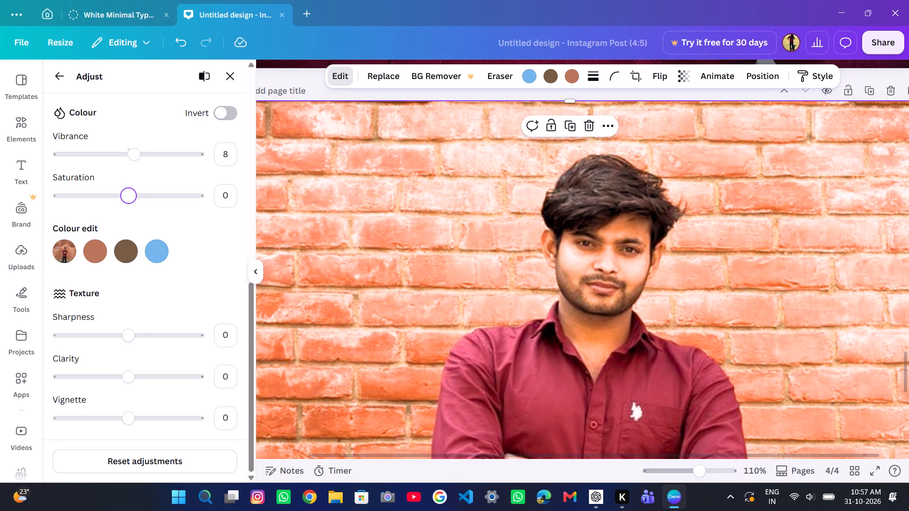
pyautogui.scroll(-1, 617, 203)
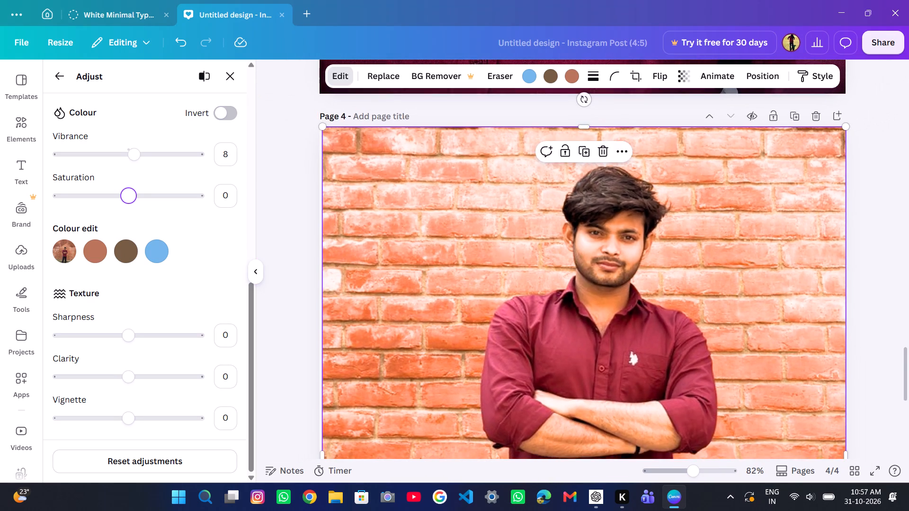
pyautogui.scroll(-1, 617, 203)
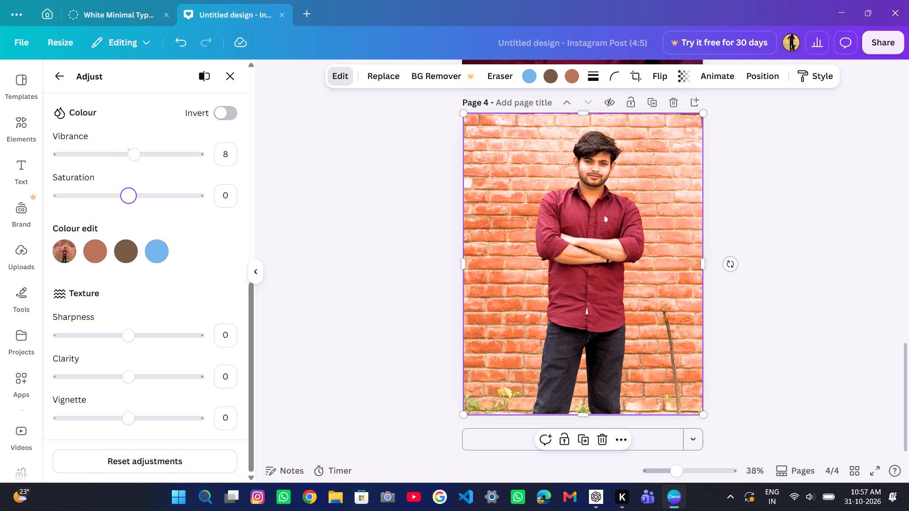
# Try sharpness levels of -100 and 42 on the page 4 portrait and settle its sharpness at 13.
pyautogui.scroll(-2, 145, 272)
pyautogui.moveTo(130, 339); pyautogui.dragTo(6, 343)
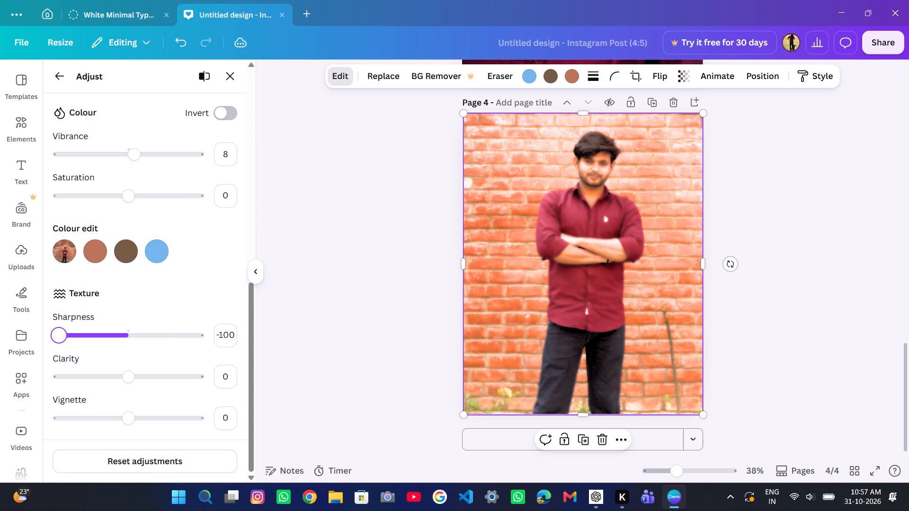
pyautogui.moveTo(6, 343); pyautogui.dragTo(166, 325)
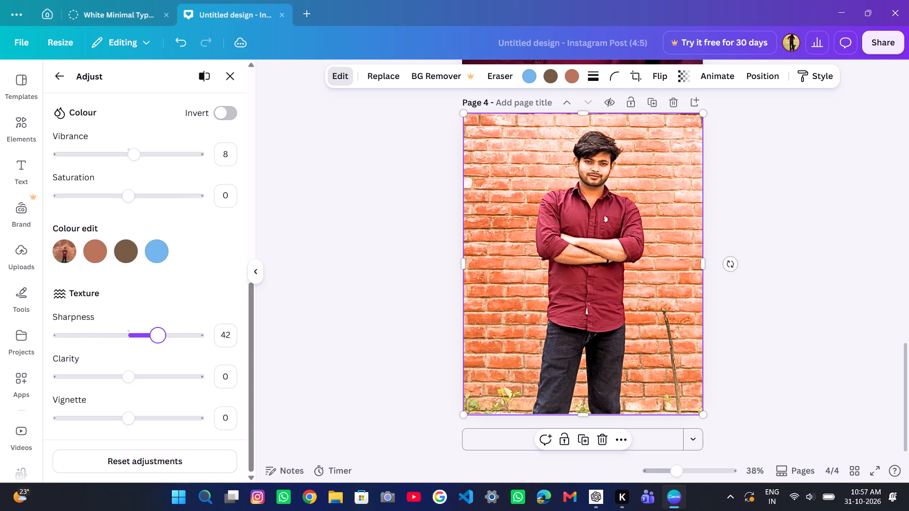
pyautogui.moveTo(166, 325); pyautogui.dragTo(138, 326)
# Try clarity levels from -100 to 100 on the page 4 portrait and settle its clarity at 11.
pyautogui.scroll(-1, 136, 315)
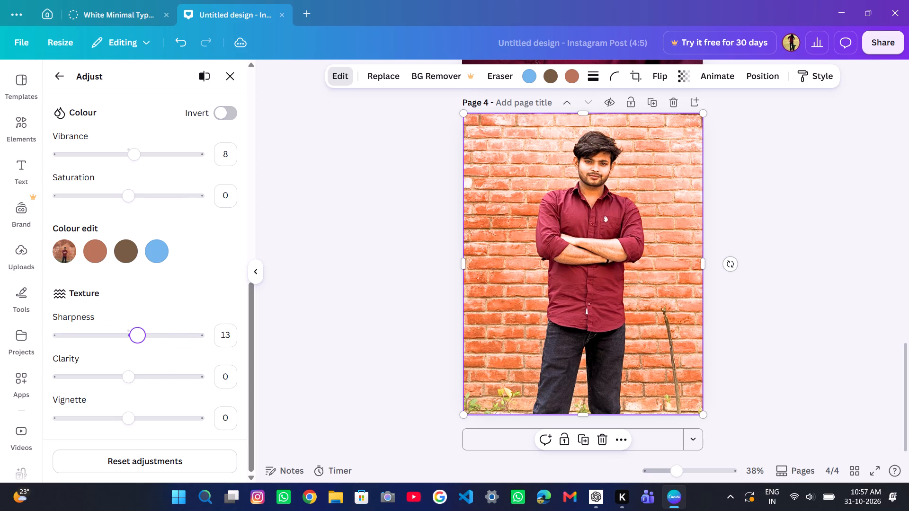
pyautogui.scroll(-1, 136, 280)
pyautogui.moveTo(130, 381); pyautogui.dragTo(98, 360)
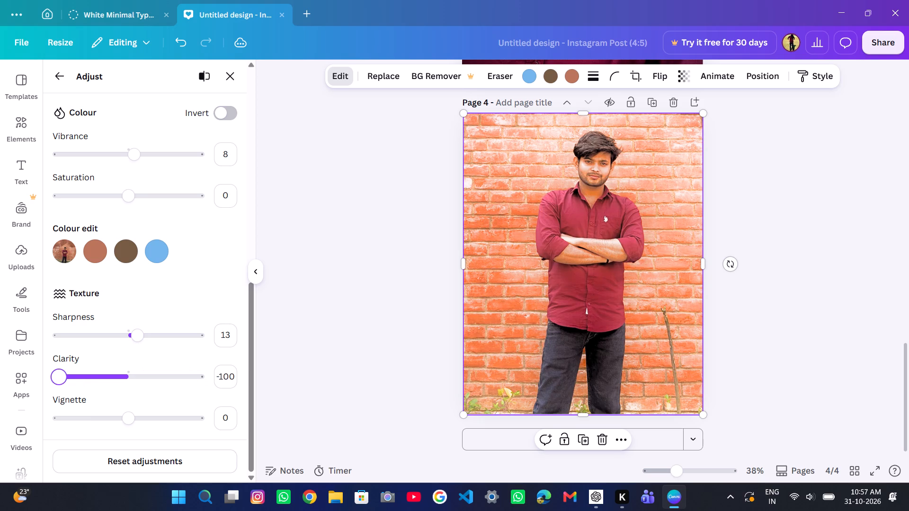
pyautogui.moveTo(98, 360); pyautogui.dragTo(110, 358)
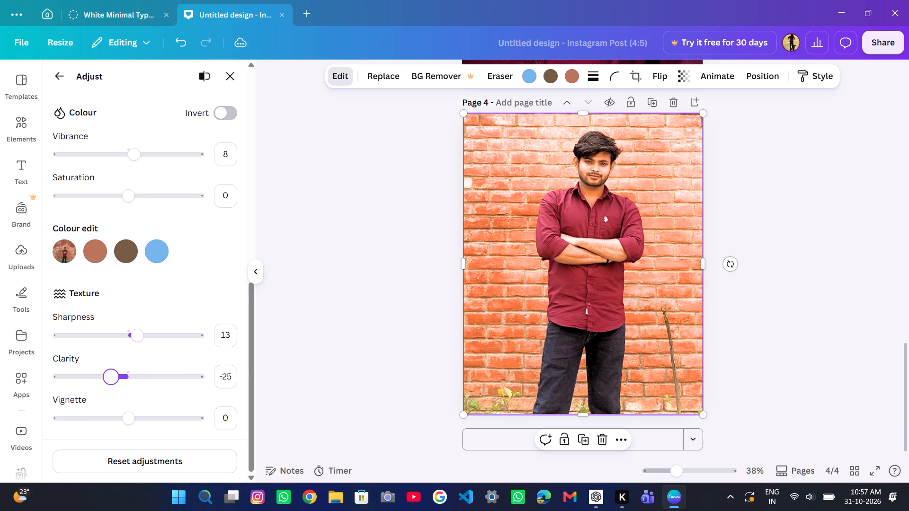
pyautogui.moveTo(110, 358); pyautogui.dragTo(166, 346)
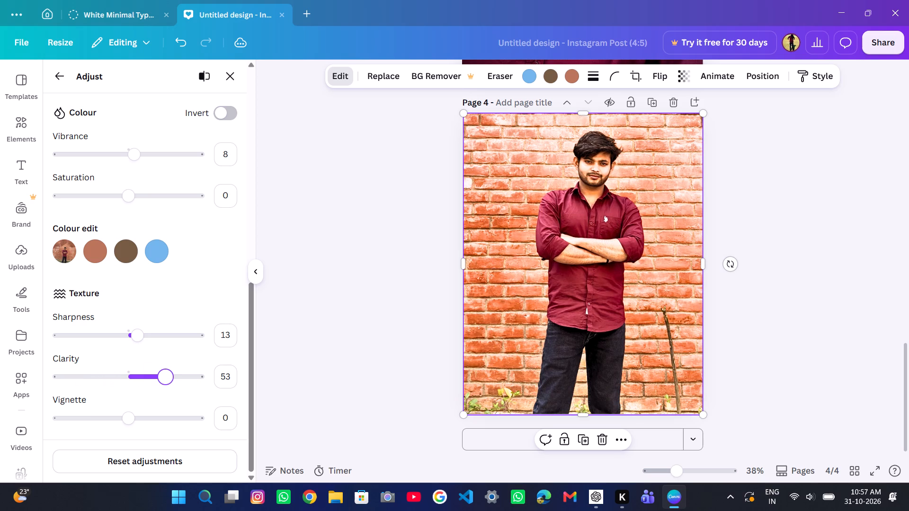
pyautogui.moveTo(166, 346); pyautogui.dragTo(245, 374)
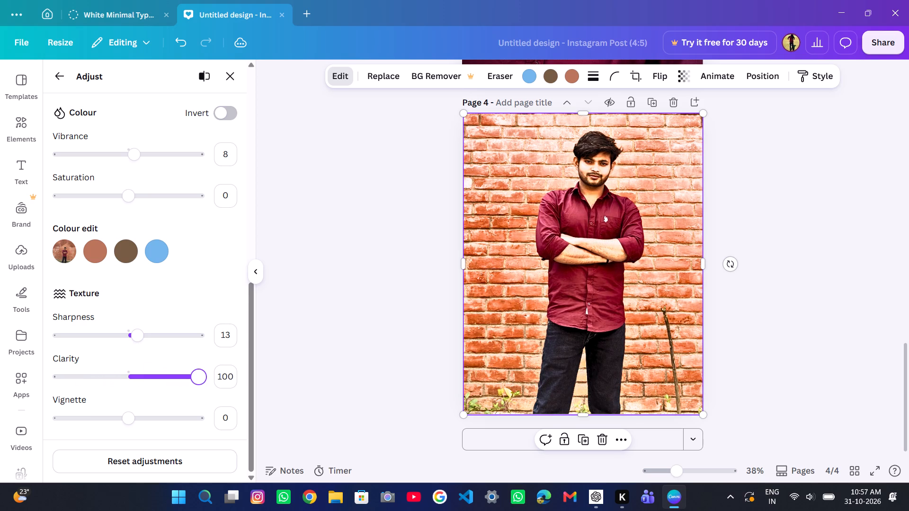
pyautogui.moveTo(245, 374); pyautogui.dragTo(196, 361)
pyautogui.moveTo(196, 361); pyautogui.dragTo(196, 361)
pyautogui.moveTo(196, 361); pyautogui.dragTo(242, 369)
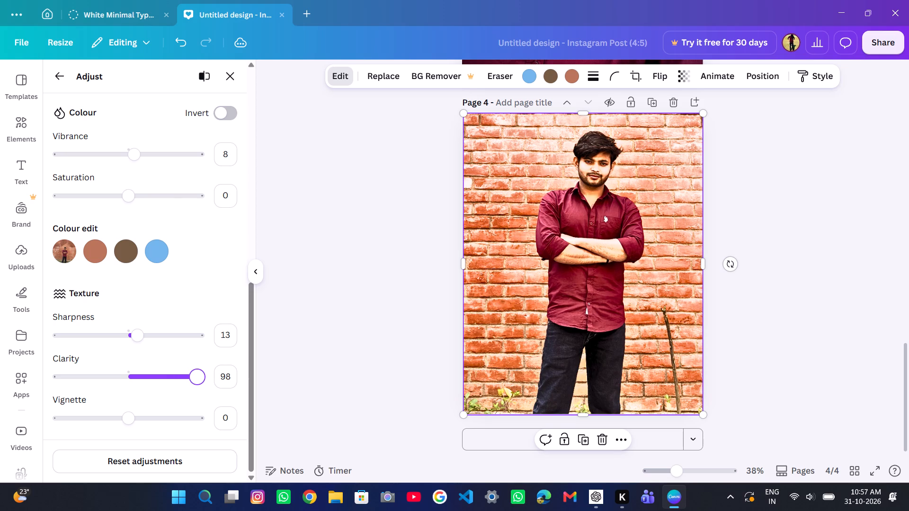
pyautogui.moveTo(242, 369); pyautogui.dragTo(4, 284)
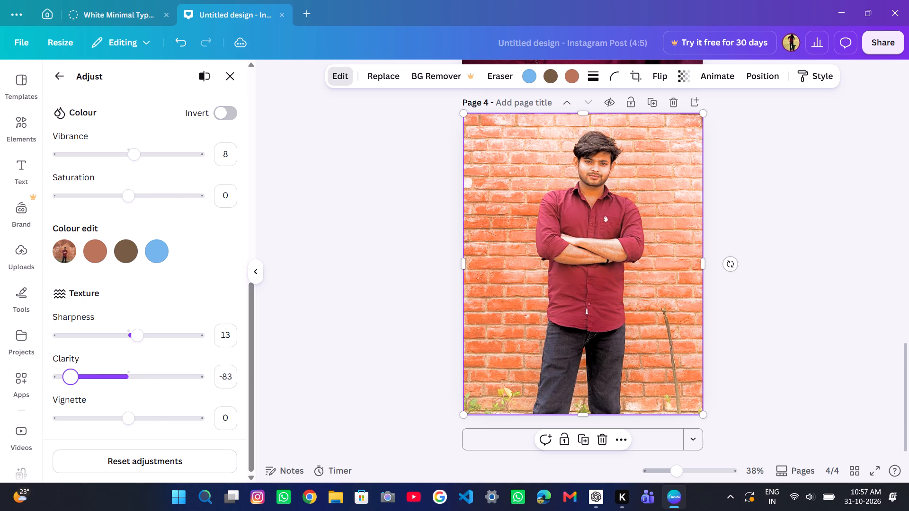
pyautogui.moveTo(4, 284); pyautogui.dragTo(326, 387)
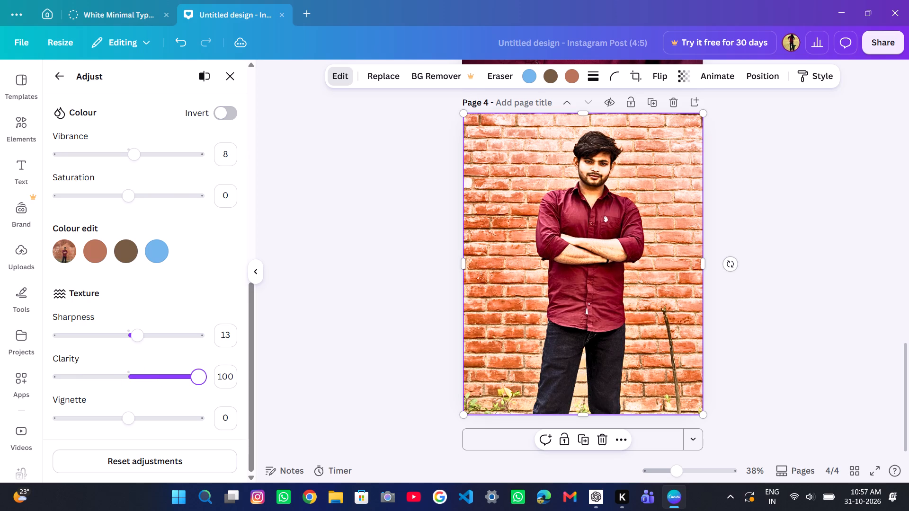
pyautogui.moveTo(326, 387); pyautogui.dragTo(0, 330)
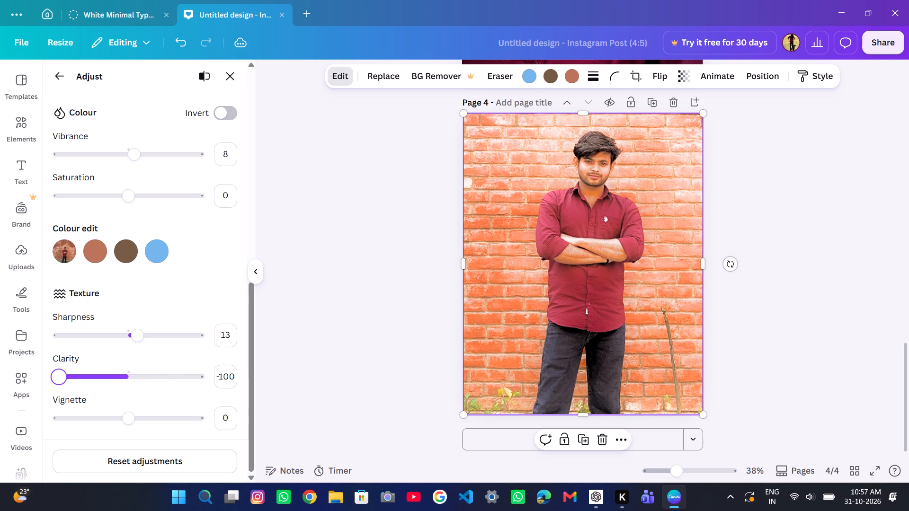
pyautogui.moveTo(0, 330); pyautogui.dragTo(85, 318)
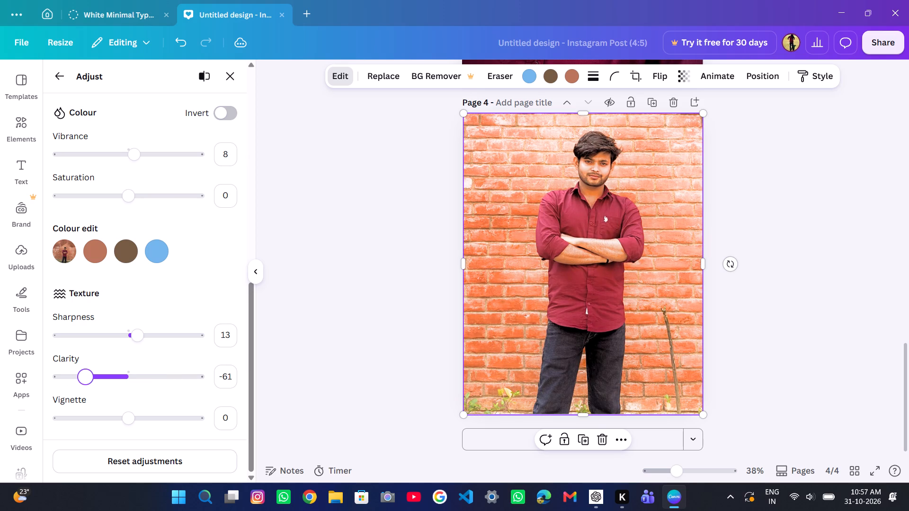
pyautogui.moveTo(85, 318); pyautogui.dragTo(136, 330)
# Try vignette levels of 100 and -100 on the page 4 portrait and settle its vignette at 54.
pyautogui.scroll(-1, 136, 330)
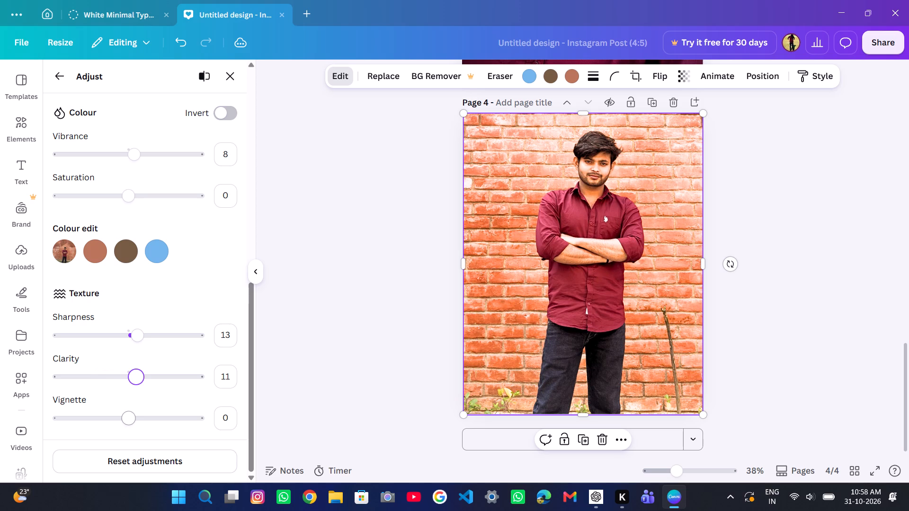
pyautogui.moveTo(130, 418); pyautogui.dragTo(237, 421)
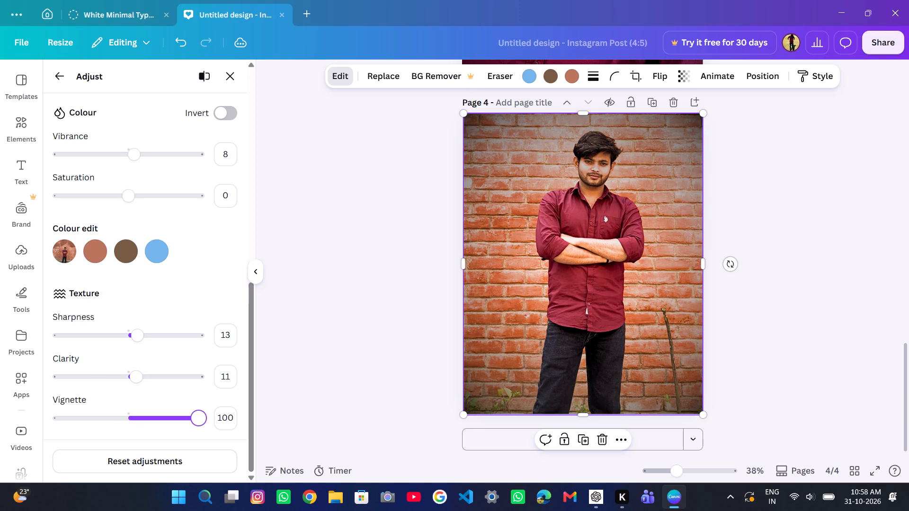
pyautogui.moveTo(237, 421); pyautogui.dragTo(89, 376)
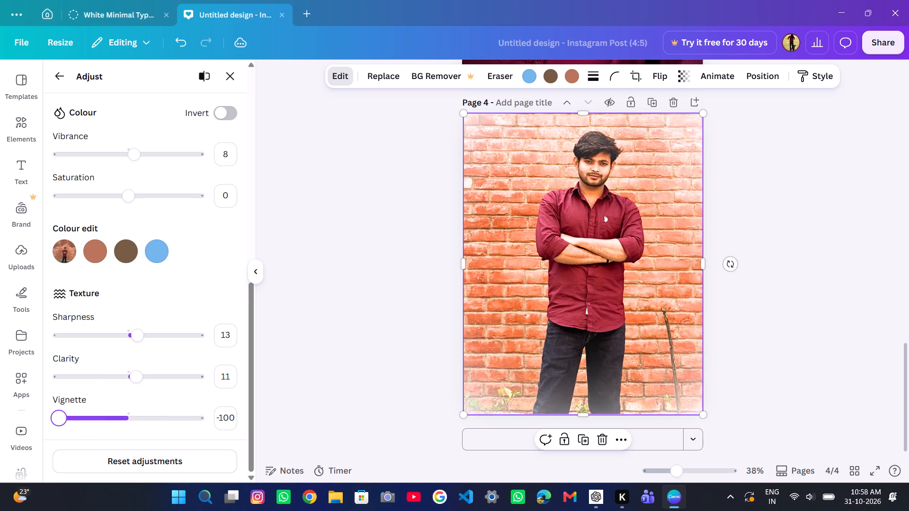
pyautogui.moveTo(89, 376); pyautogui.dragTo(185, 390)
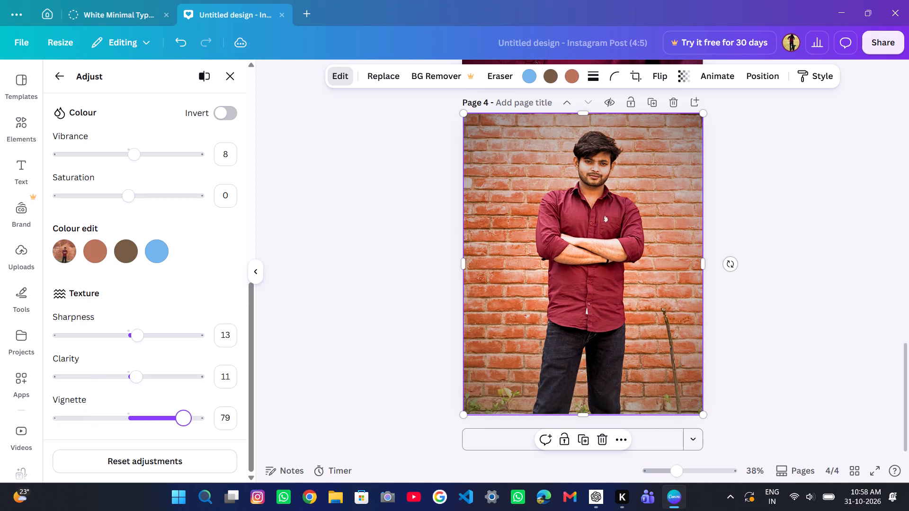
pyautogui.moveTo(185, 390); pyautogui.dragTo(174, 382)
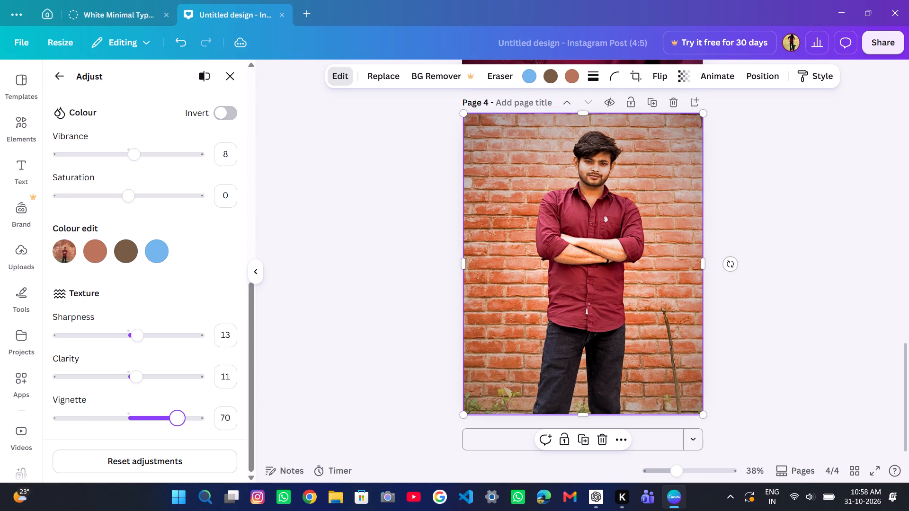
pyautogui.moveTo(174, 382); pyautogui.dragTo(167, 374)
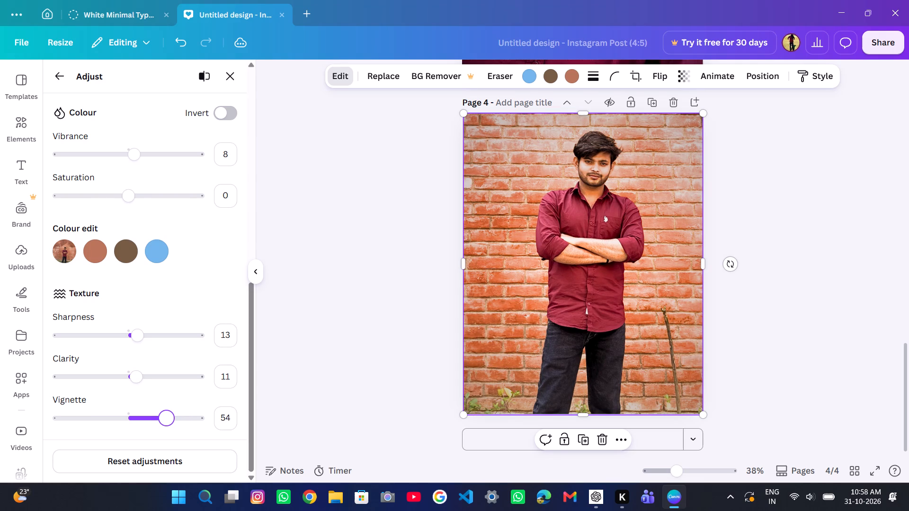
# Examine the adjusted page 4 portrait up close around the arms, shirt and face, and as a full page.
pyautogui.click(643, 250)
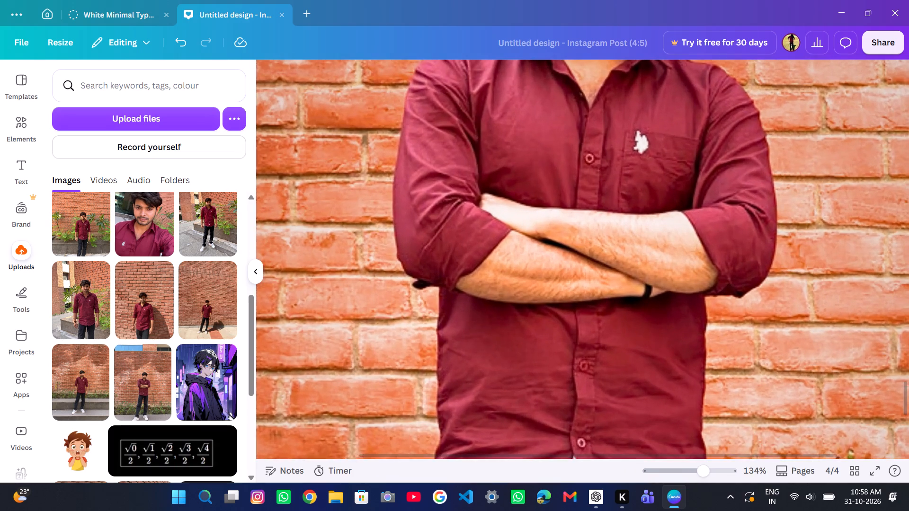
pyautogui.scroll(3, 643, 250)
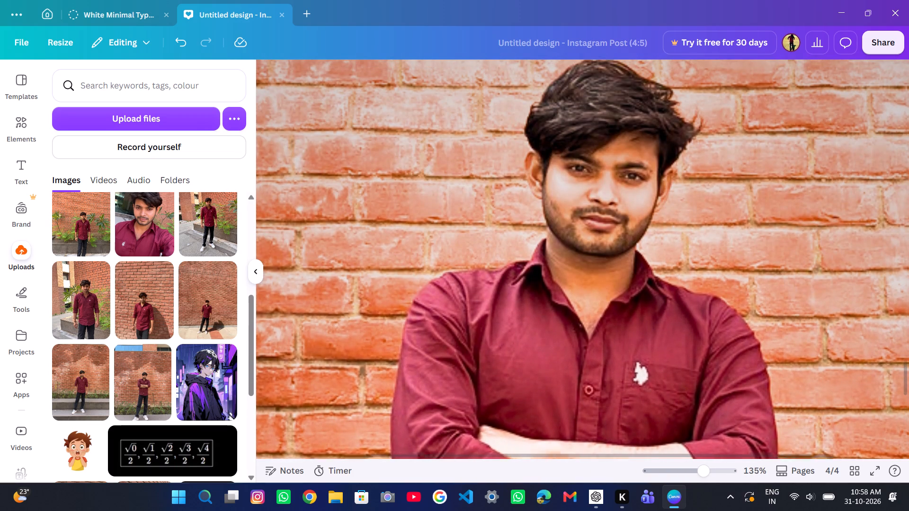
pyautogui.scroll(1, 643, 250)
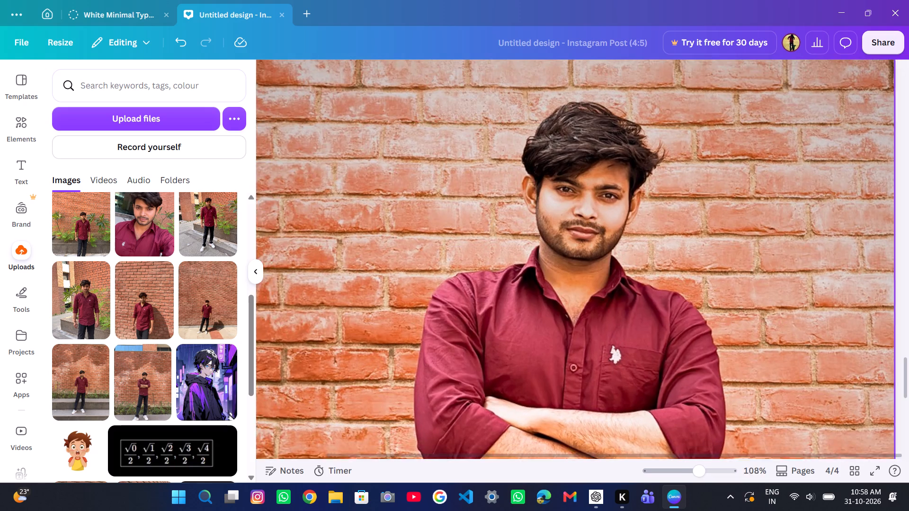
pyautogui.scroll(-1, 475, 261)
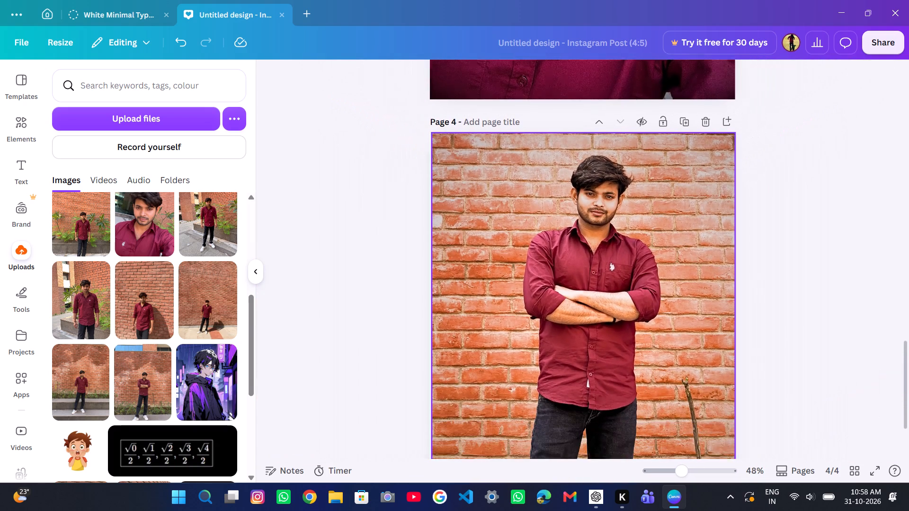
pyautogui.scroll(-2, 475, 261)
pyautogui.scroll(1, 475, 261)
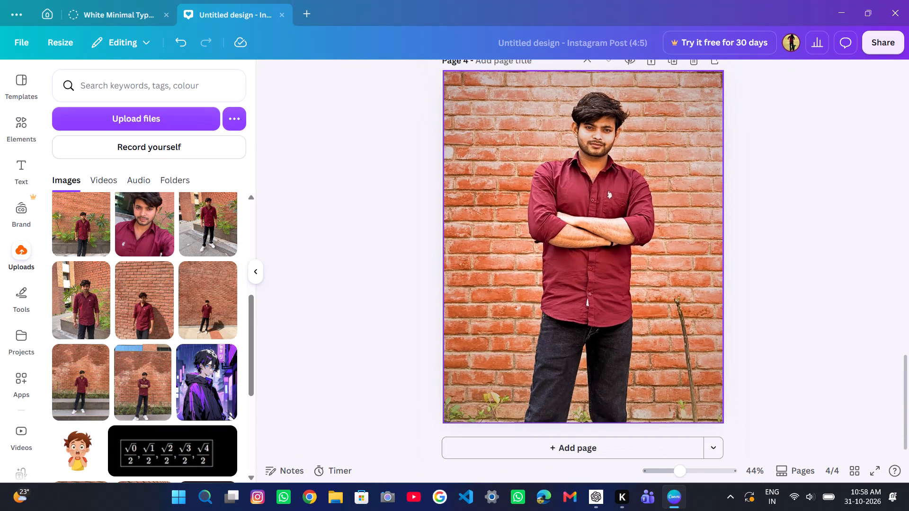
pyautogui.scroll(1, 475, 261)
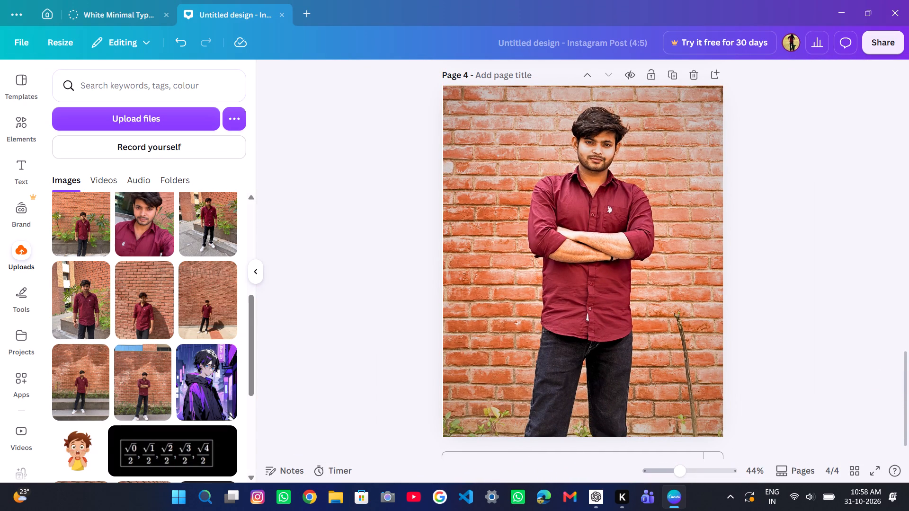
# Reopen the page 4 portrait's image adjustments and set its contrast to 13 after trying -14.
pyautogui.click(520, 211)
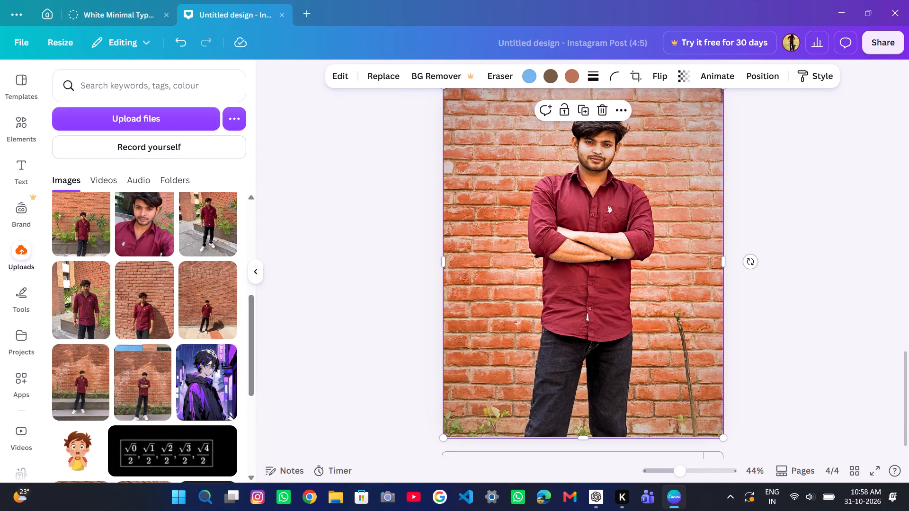
pyautogui.click(344, 74)
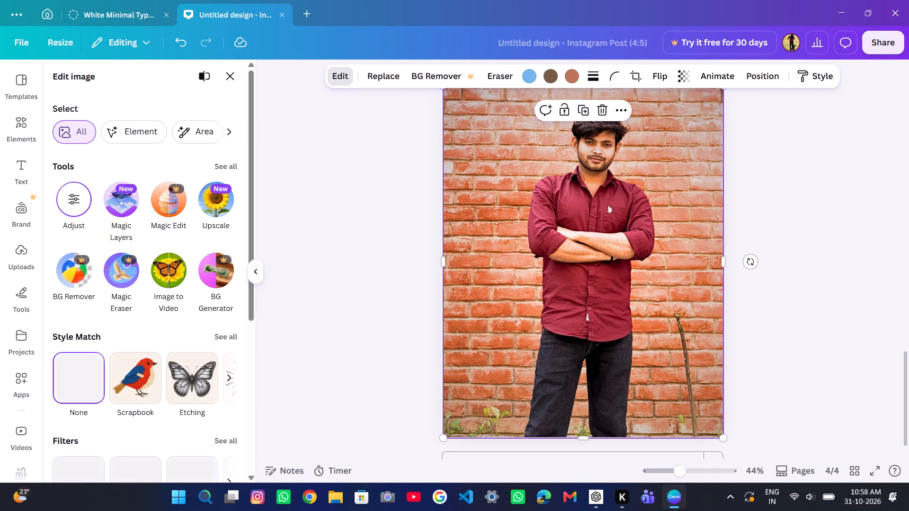
pyautogui.click(70, 194)
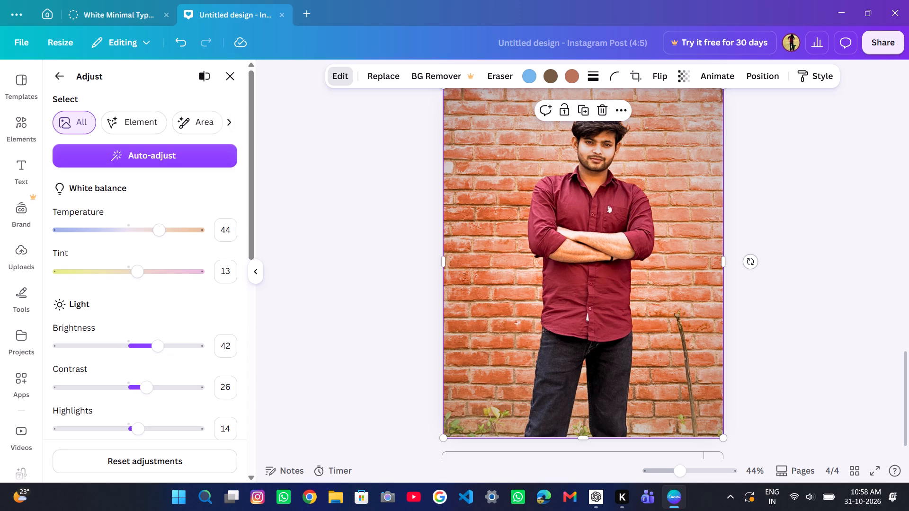
pyautogui.moveTo(147, 395); pyautogui.dragTo(178, 394)
pyautogui.moveTo(178, 394); pyautogui.dragTo(137, 397)
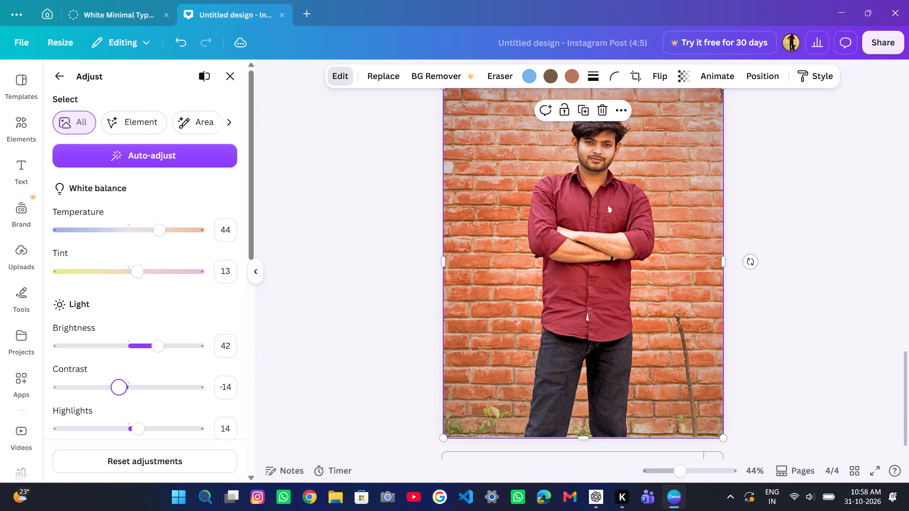
pyautogui.moveTo(137, 397); pyautogui.dragTo(138, 397)
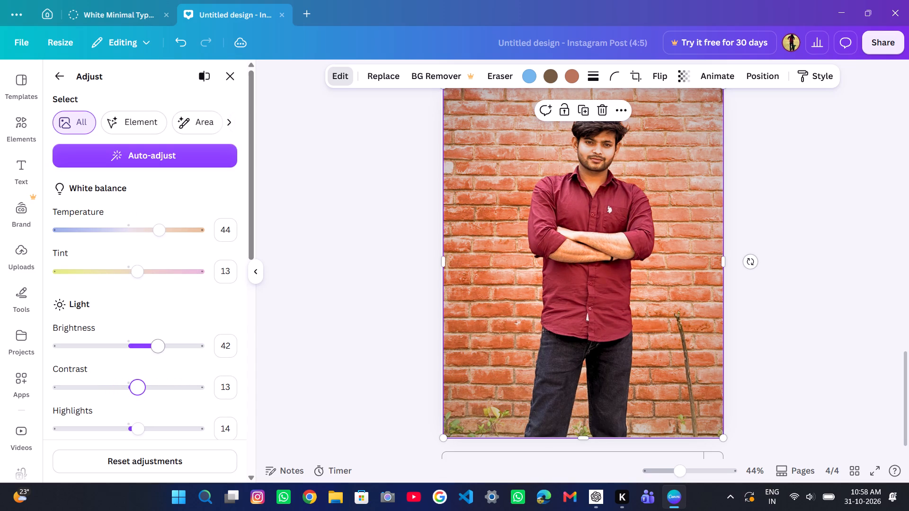
# Try brightness levels of -35, 100 and 56 on the page 4 portrait and settle its brightness at 32.
pyautogui.moveTo(151, 345); pyautogui.dragTo(118, 343)
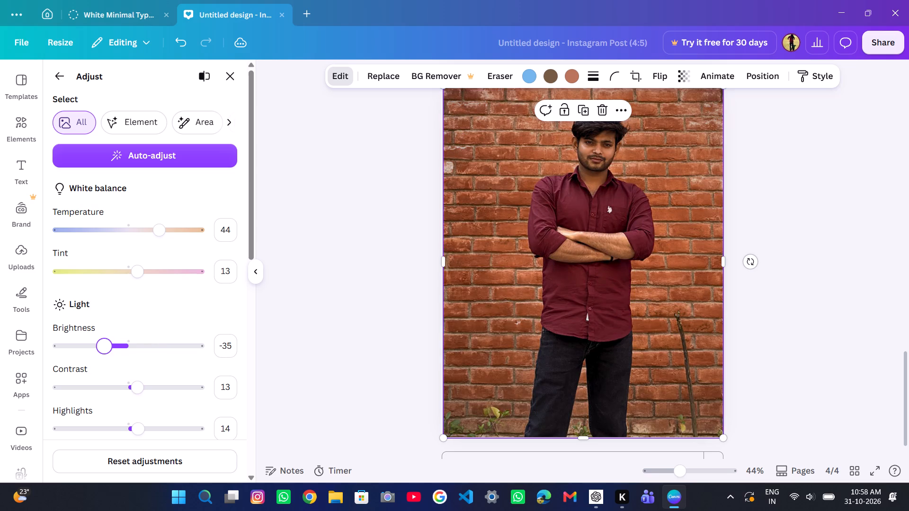
pyautogui.moveTo(118, 343); pyautogui.dragTo(233, 344)
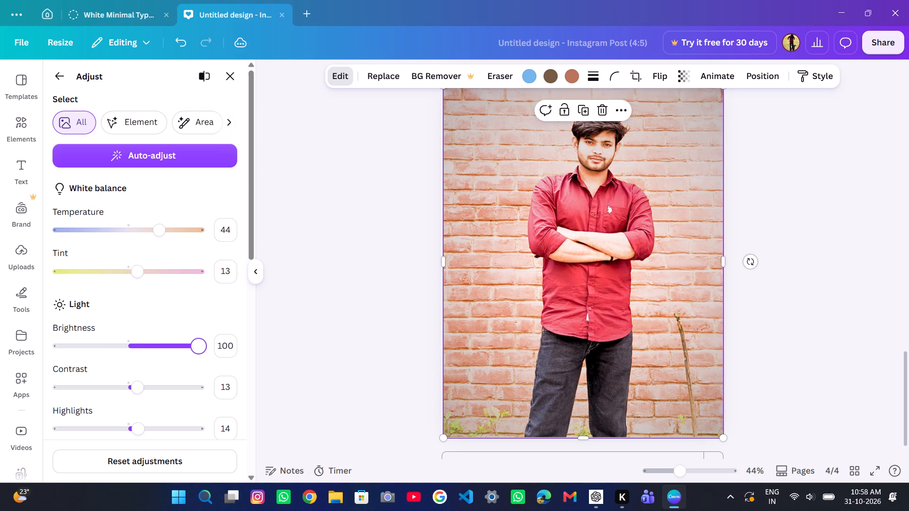
pyautogui.moveTo(233, 344); pyautogui.dragTo(206, 338)
pyautogui.moveTo(206, 338); pyautogui.dragTo(215, 335)
pyautogui.moveTo(215, 335); pyautogui.dragTo(218, 334)
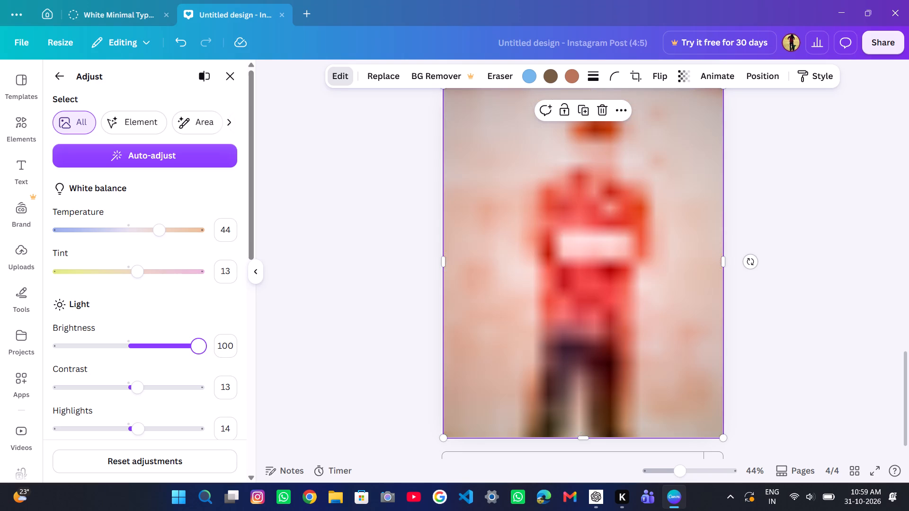
pyautogui.moveTo(218, 334); pyautogui.dragTo(168, 333)
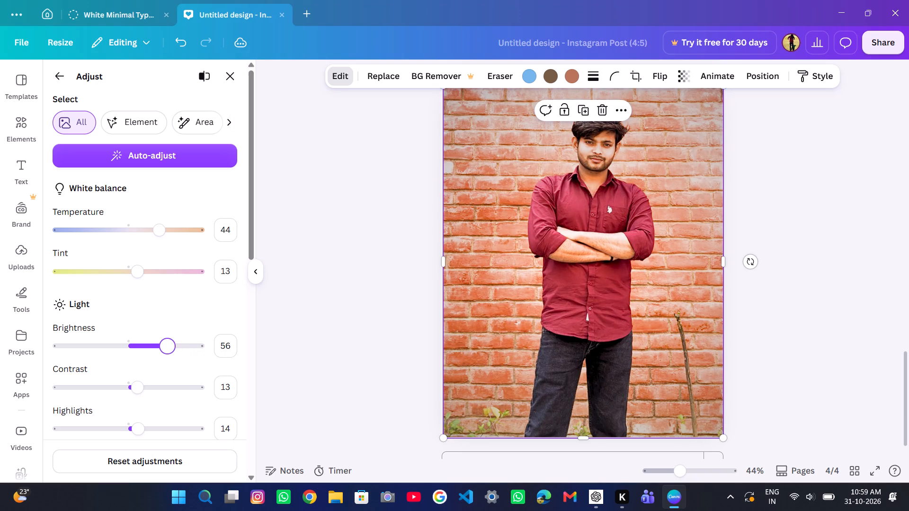
pyautogui.moveTo(168, 333); pyautogui.dragTo(151, 332)
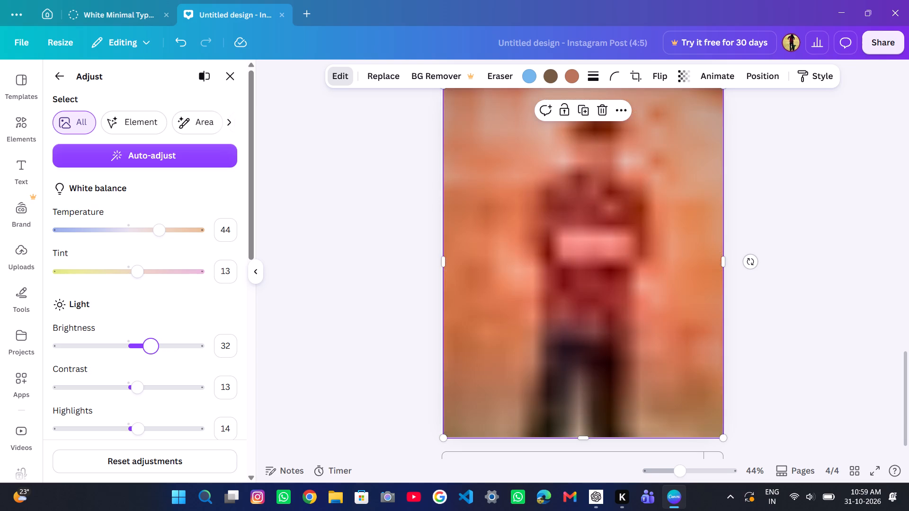
pyautogui.click(151, 332)
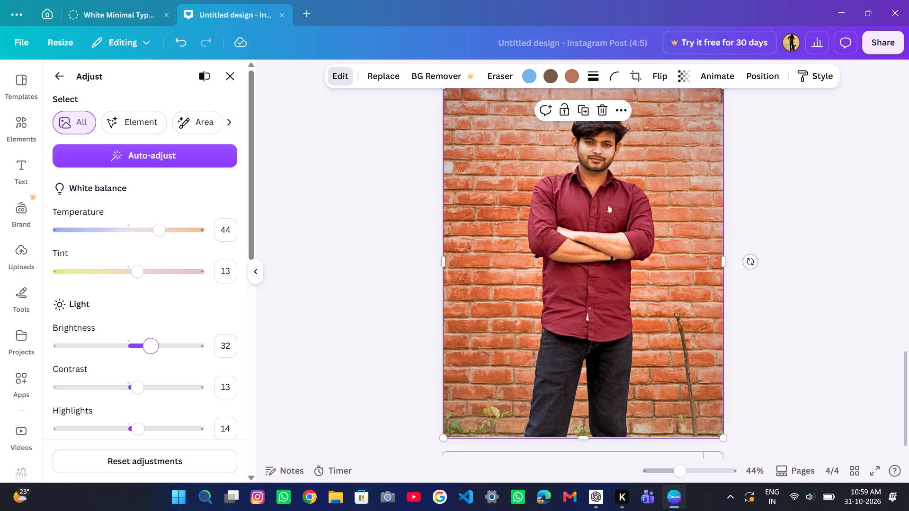
# Adjust the whites of the page 4 portrait to 14.
pyautogui.scroll(1, 153, 288)
pyautogui.scroll(-4, 153, 288)
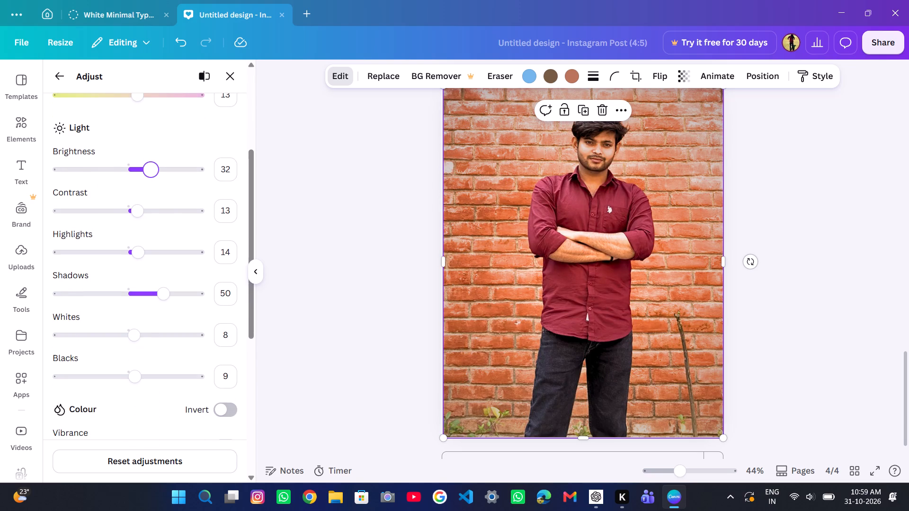
pyautogui.scroll(-1, 151, 266)
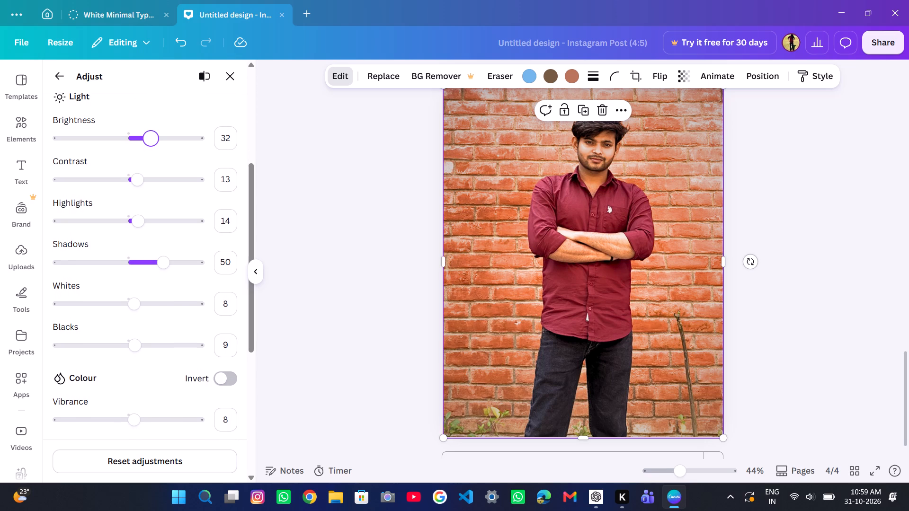
pyautogui.scroll(-1, 151, 266)
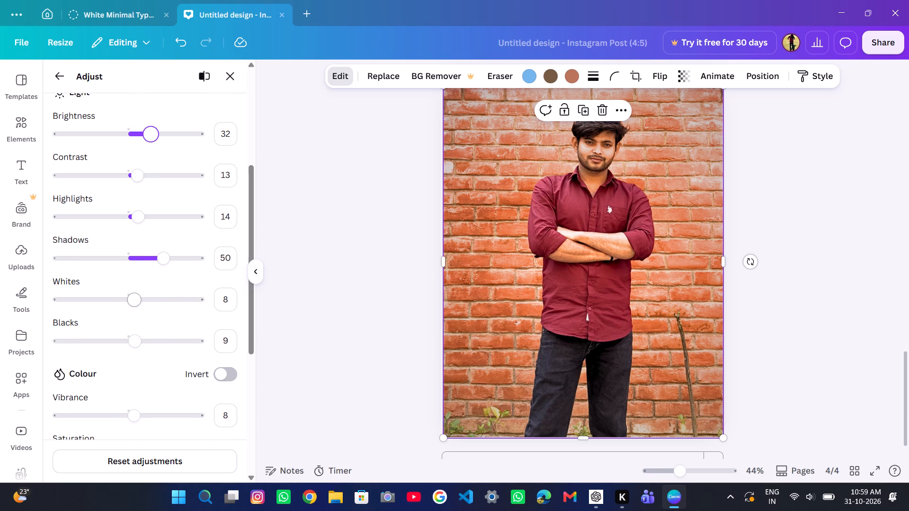
pyautogui.moveTo(136, 291); pyautogui.dragTo(71, 293)
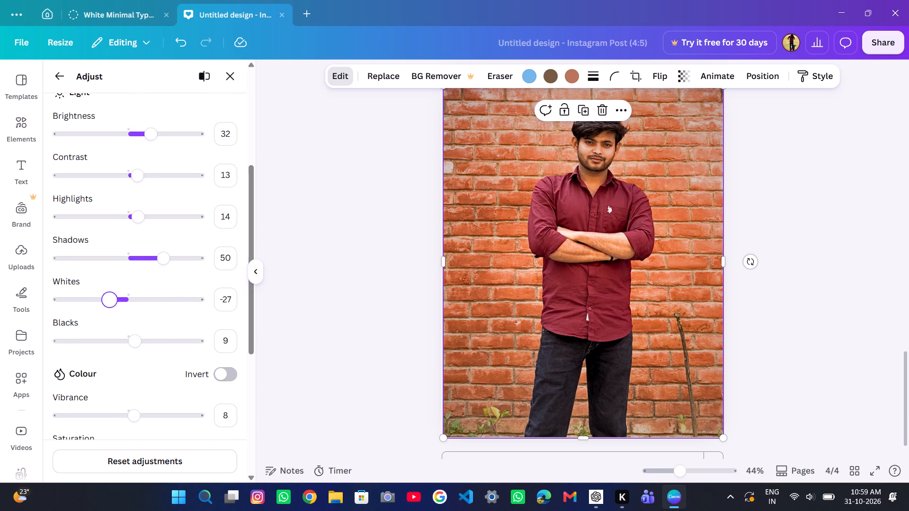
# Try whites levels of 36, 9 and 27 on the page 4 portrait and settle its whites at 14.
pyautogui.moveTo(71, 293); pyautogui.dragTo(150, 295)
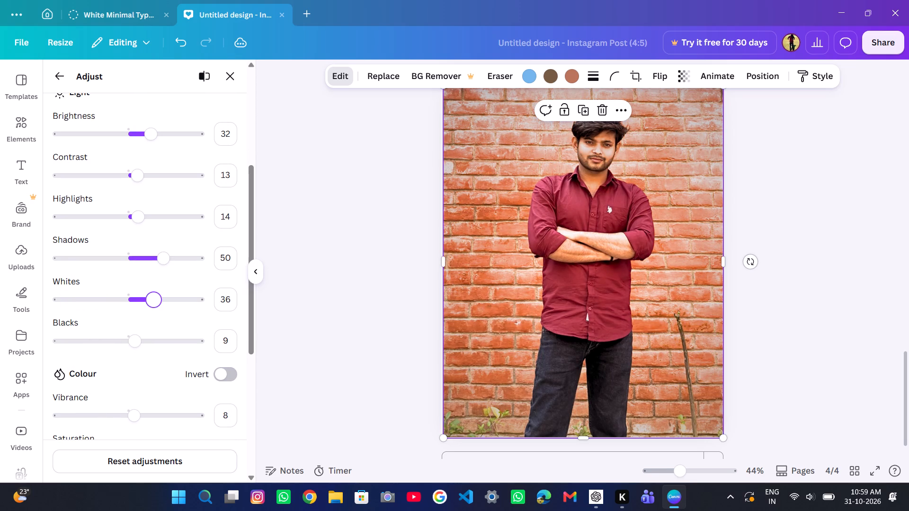
pyautogui.moveTo(150, 295); pyautogui.dragTo(135, 295)
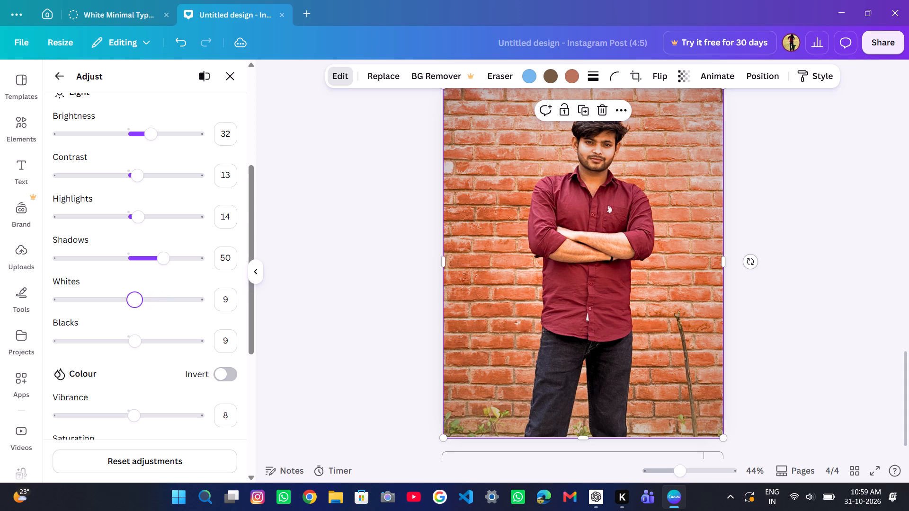
pyautogui.moveTo(135, 295); pyautogui.dragTo(130, 294)
pyautogui.moveTo(130, 294); pyautogui.dragTo(144, 300)
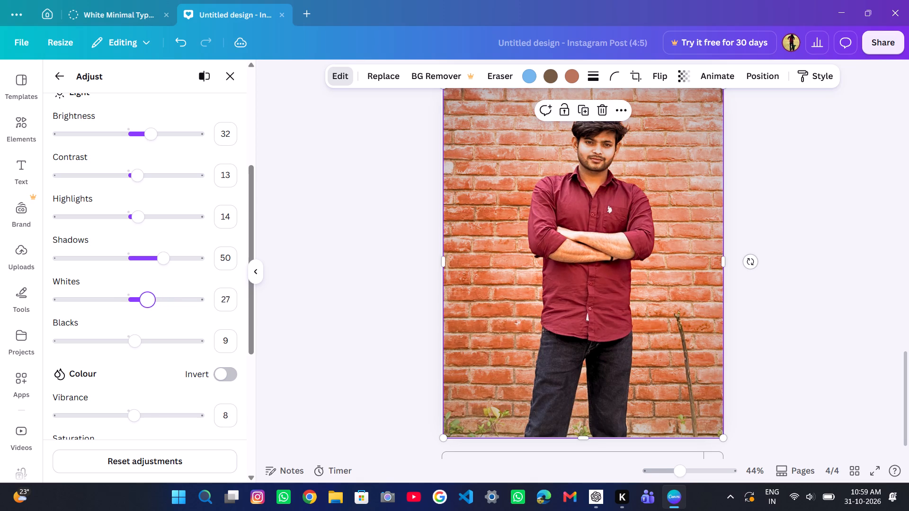
pyautogui.moveTo(144, 300); pyautogui.dragTo(150, 278)
pyautogui.moveTo(150, 278); pyautogui.dragTo(139, 281)
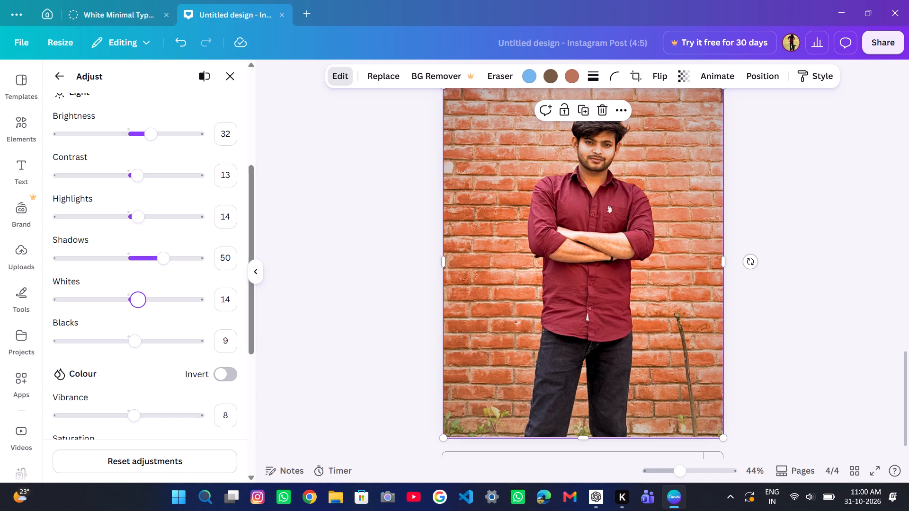
# Raise the blacks of the page 4 portrait, trying a level of 30.
pyautogui.scroll(-2, 90, 385)
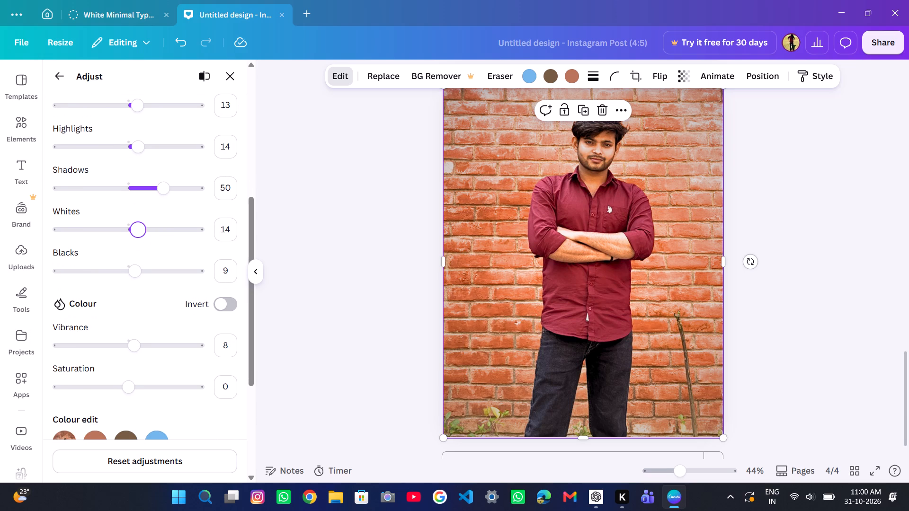
pyautogui.moveTo(131, 274); pyautogui.dragTo(179, 284)
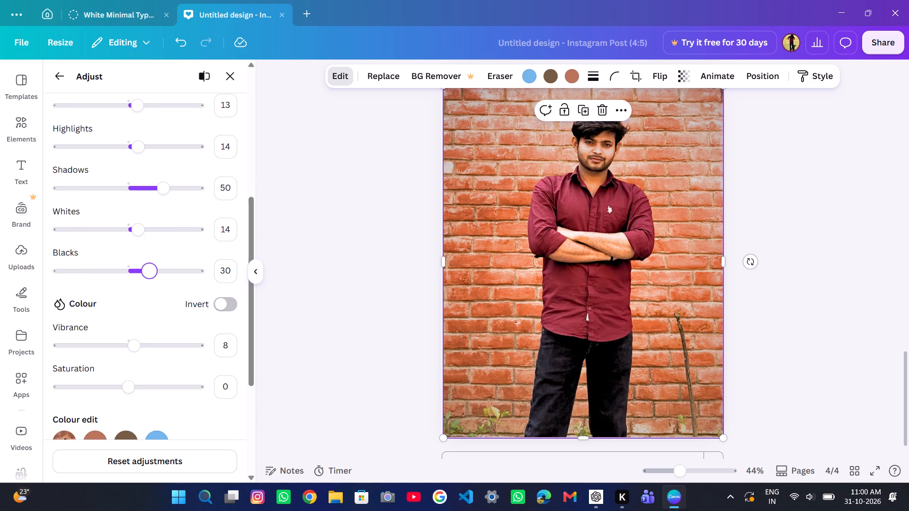
# Try blacks levels between -15 and 58 on the page 4 portrait and settle its blacks at 27.
pyautogui.moveTo(179, 284); pyautogui.dragTo(158, 284)
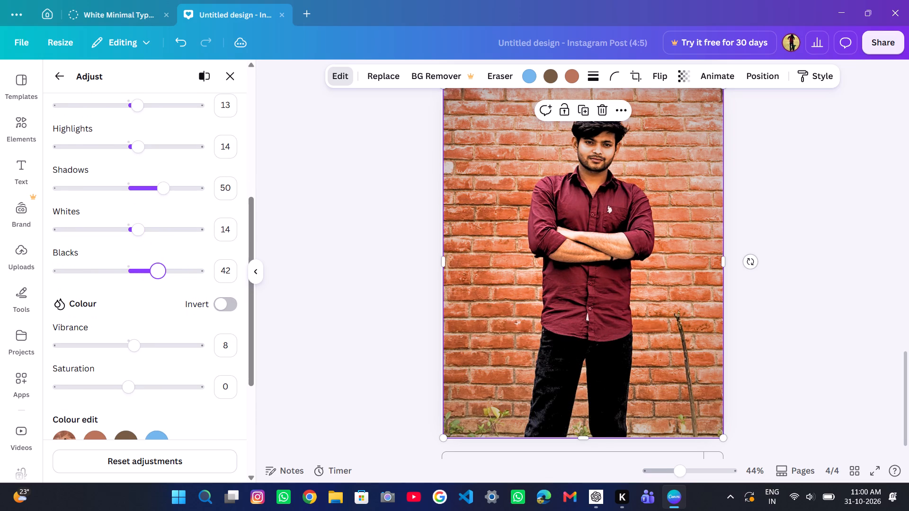
pyautogui.moveTo(158, 284); pyautogui.dragTo(156, 284)
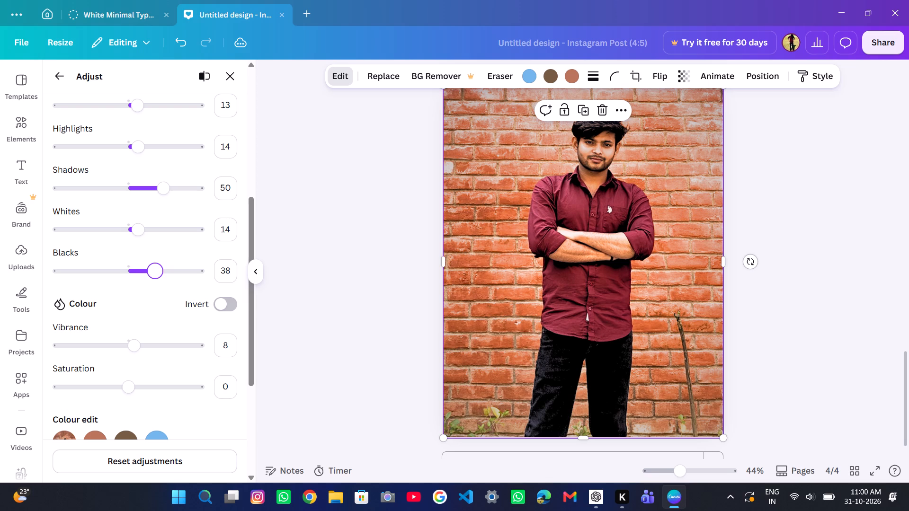
pyautogui.moveTo(156, 284); pyautogui.dragTo(103, 283)
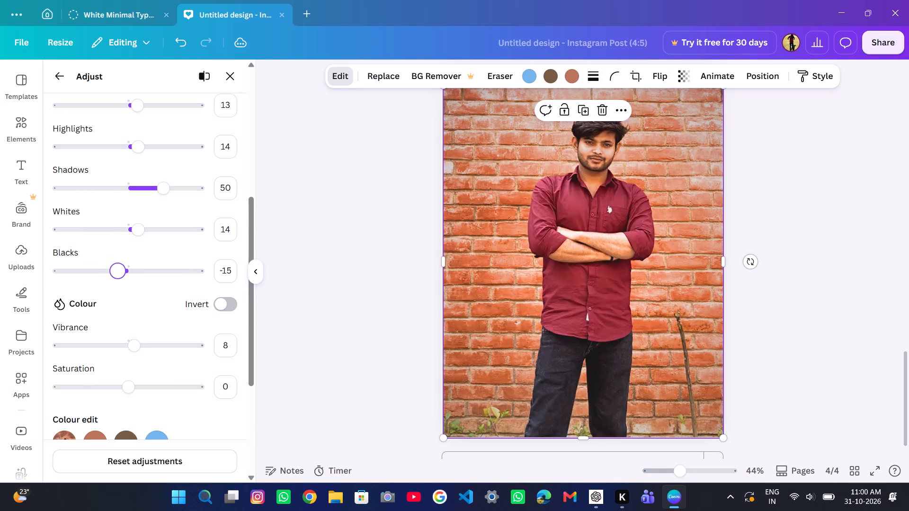
pyautogui.moveTo(103, 283); pyautogui.dragTo(110, 393)
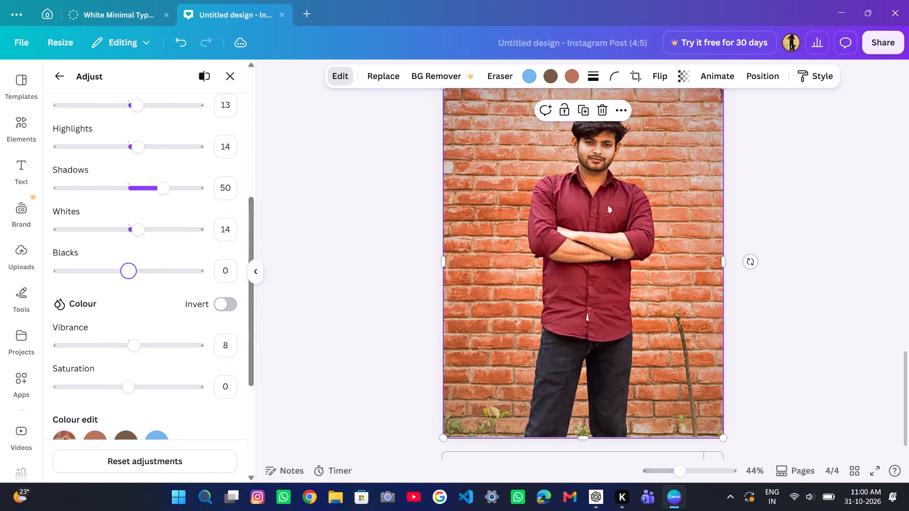
pyautogui.moveTo(110, 393); pyautogui.dragTo(161, 320)
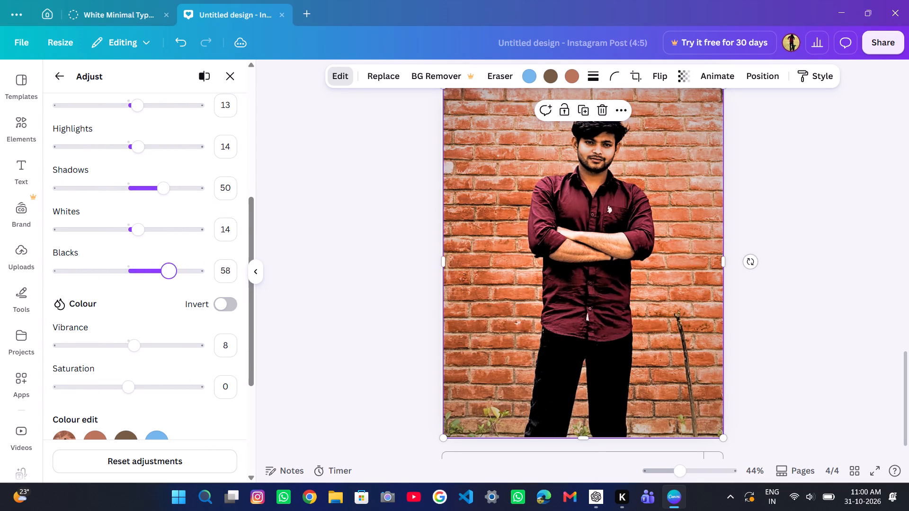
pyautogui.moveTo(161, 320); pyautogui.dragTo(148, 325)
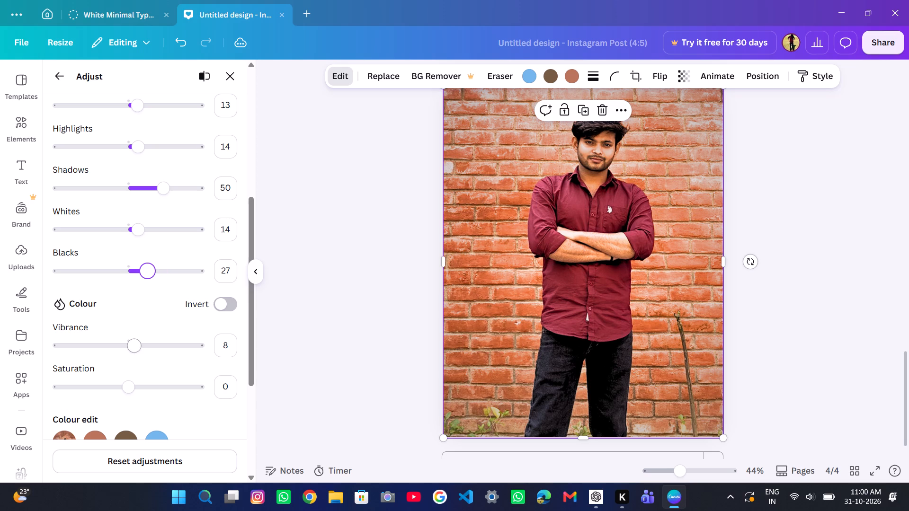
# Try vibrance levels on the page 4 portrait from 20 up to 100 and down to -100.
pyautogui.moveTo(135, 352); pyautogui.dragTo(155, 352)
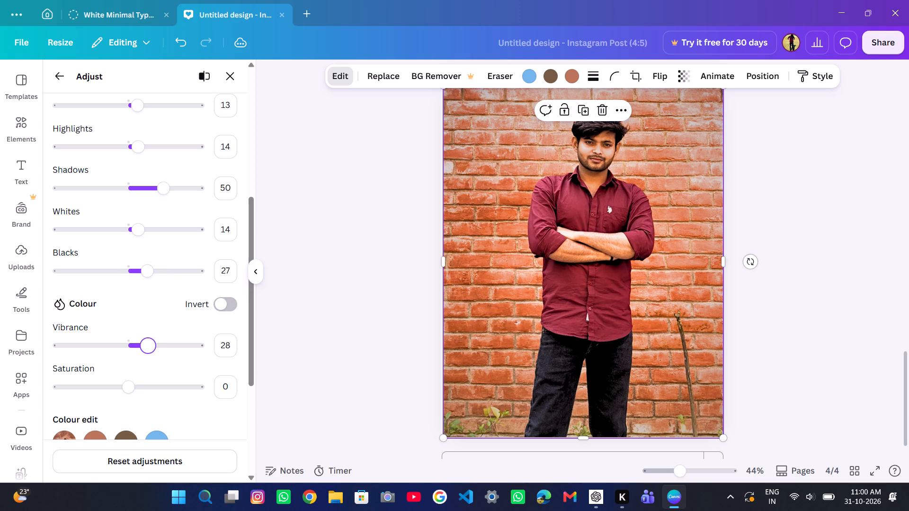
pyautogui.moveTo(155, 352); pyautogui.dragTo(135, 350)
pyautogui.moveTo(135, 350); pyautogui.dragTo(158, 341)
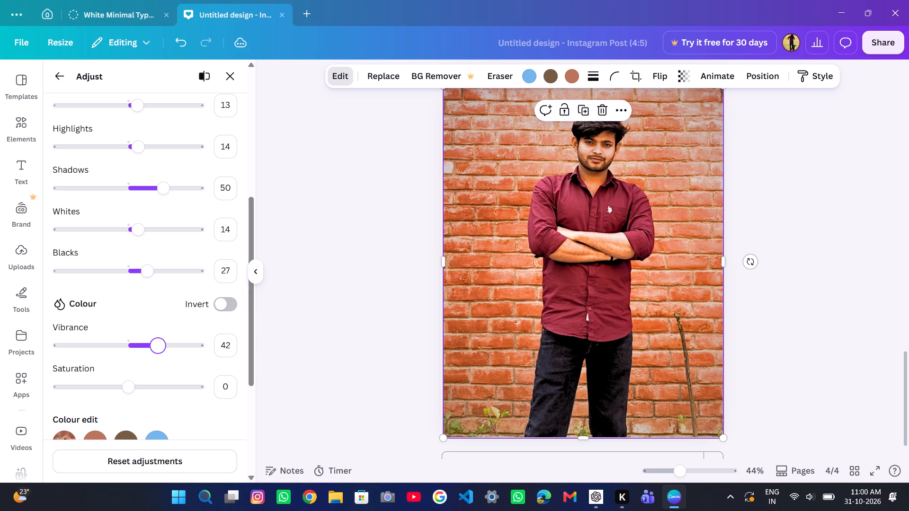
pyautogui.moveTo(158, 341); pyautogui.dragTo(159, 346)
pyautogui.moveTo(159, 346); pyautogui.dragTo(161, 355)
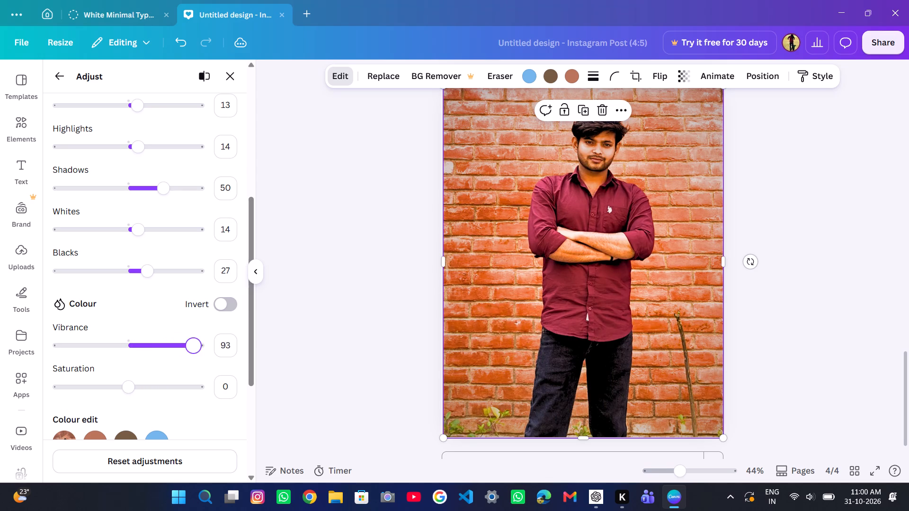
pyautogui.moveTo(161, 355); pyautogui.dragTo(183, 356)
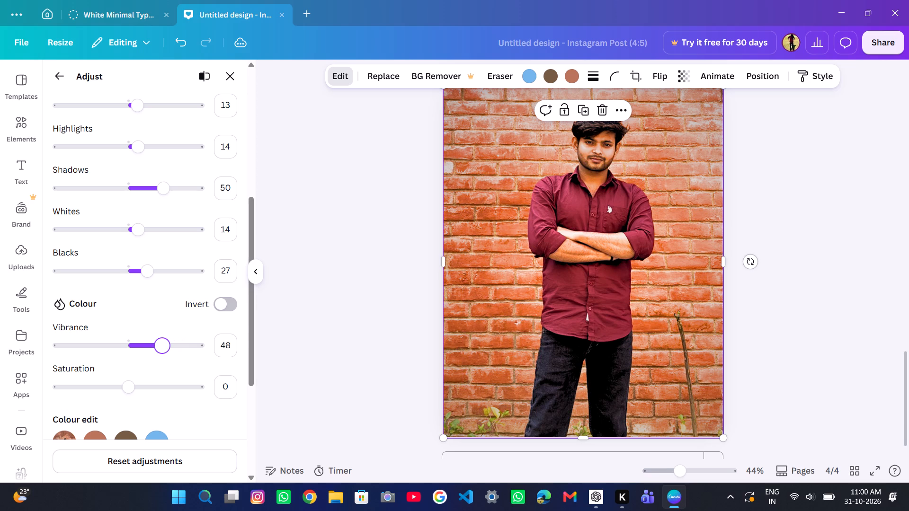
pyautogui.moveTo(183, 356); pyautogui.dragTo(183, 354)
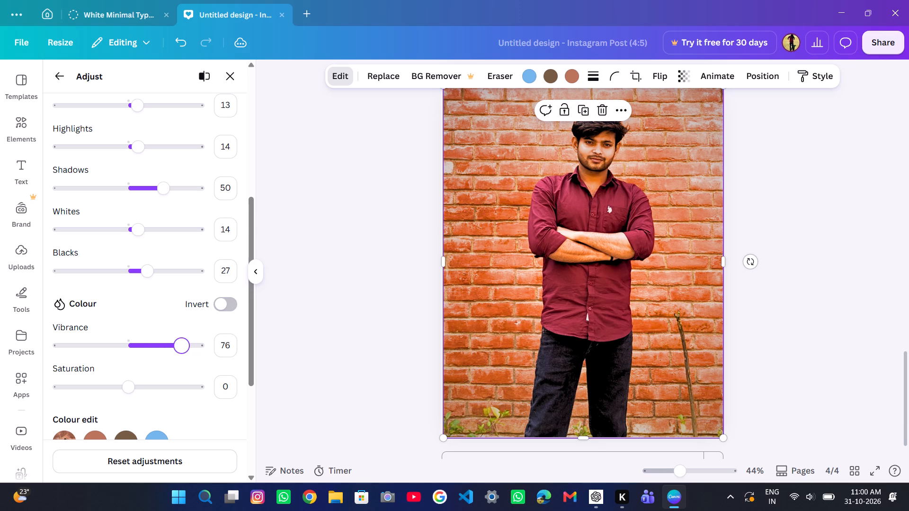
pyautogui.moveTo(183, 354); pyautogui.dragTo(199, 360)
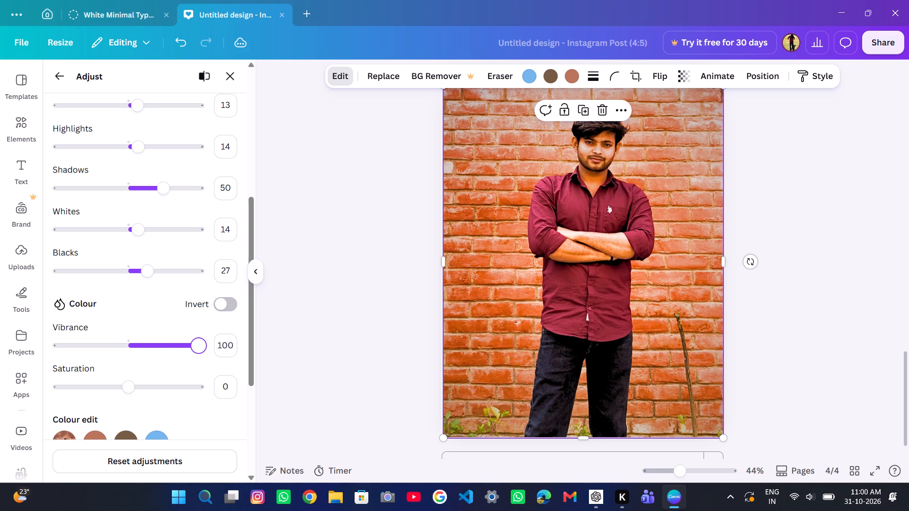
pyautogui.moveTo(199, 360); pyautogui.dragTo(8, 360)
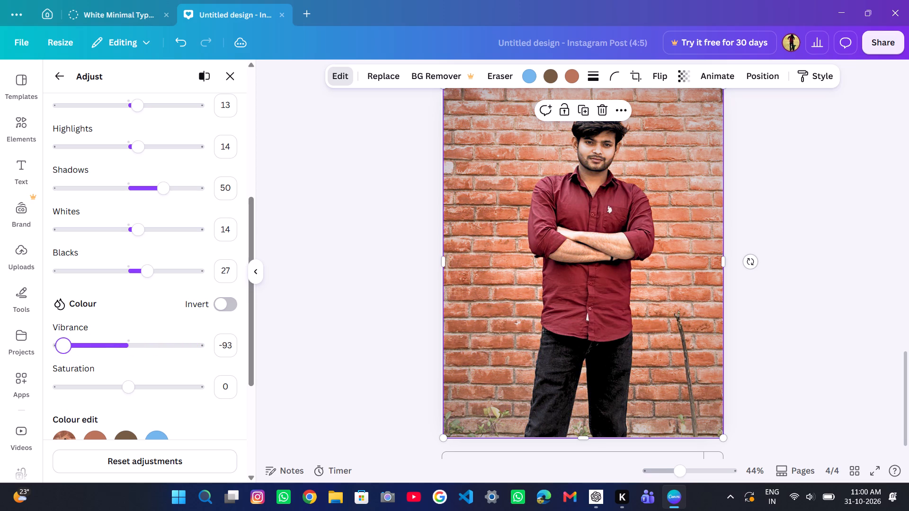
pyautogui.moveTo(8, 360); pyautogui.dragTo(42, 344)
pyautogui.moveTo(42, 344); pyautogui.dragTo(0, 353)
# Raise the page 4 portrait's vibrance back up as far as 100 and settle it at 28.
pyautogui.moveTo(0, 353); pyautogui.dragTo(77, 357)
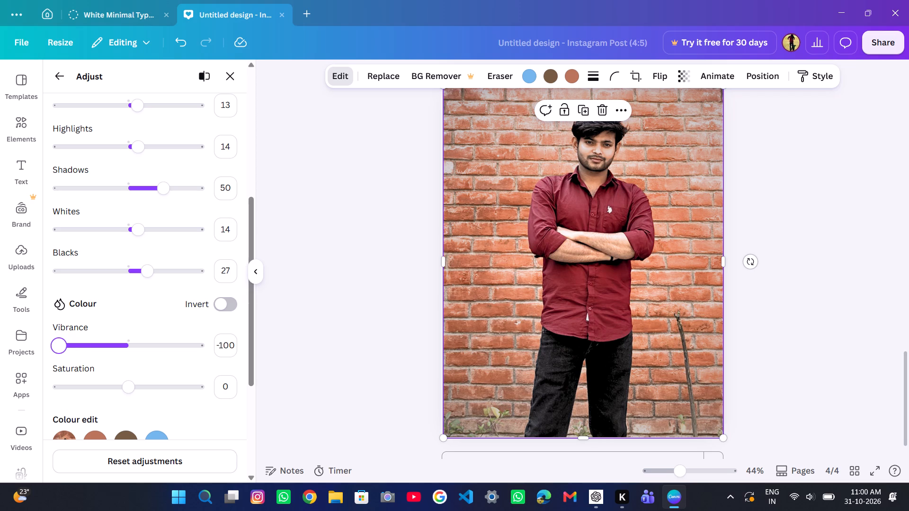
pyautogui.moveTo(77, 357); pyautogui.dragTo(134, 364)
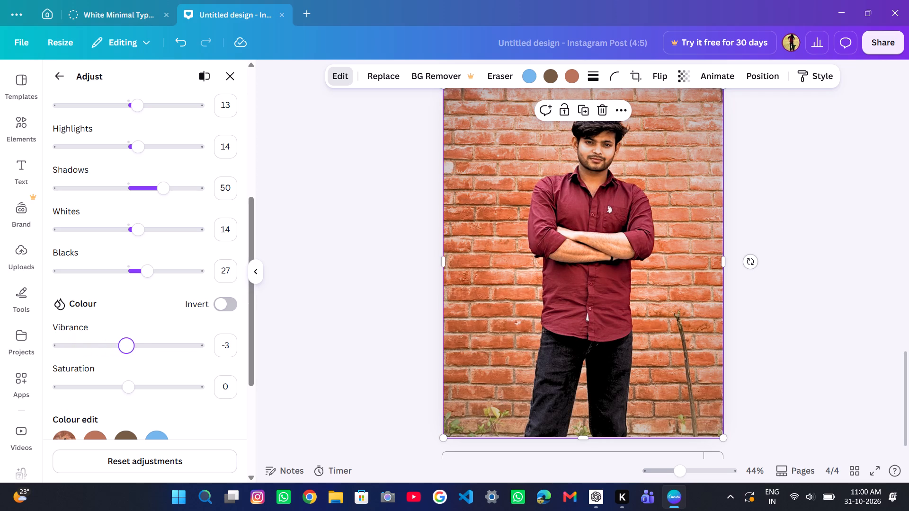
pyautogui.moveTo(134, 364); pyautogui.dragTo(128, 348)
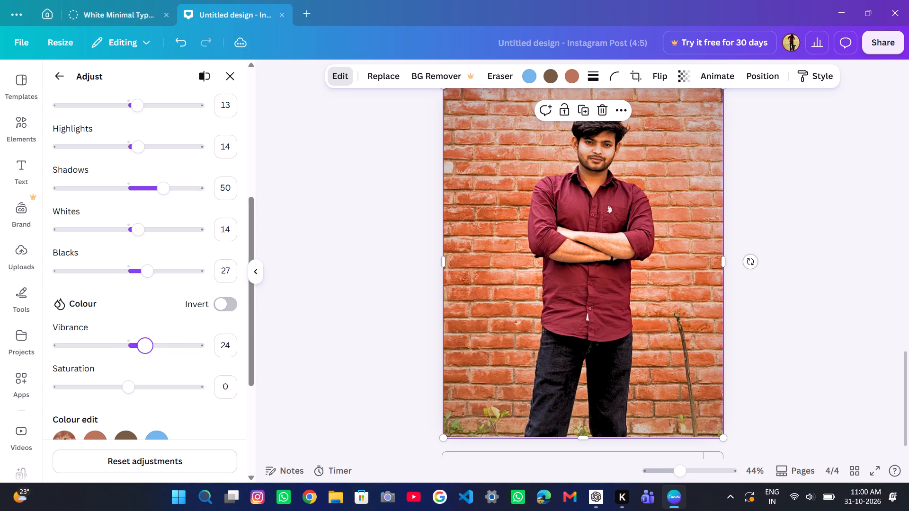
pyautogui.moveTo(128, 348); pyautogui.dragTo(171, 369)
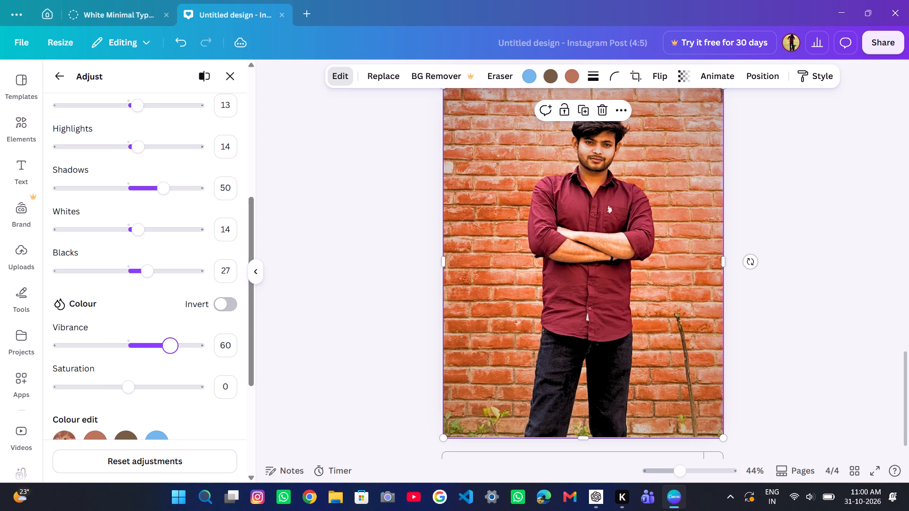
pyautogui.moveTo(171, 369); pyautogui.dragTo(192, 371)
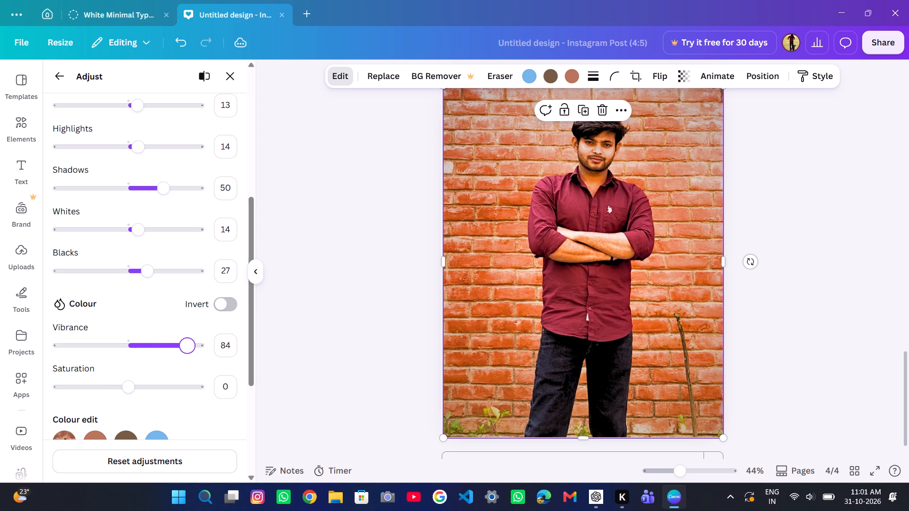
pyautogui.moveTo(192, 371); pyautogui.dragTo(210, 372)
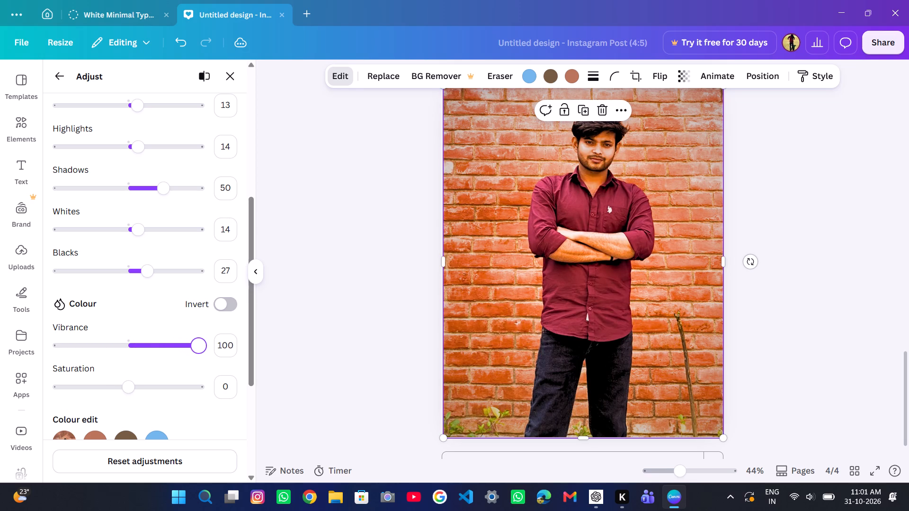
pyautogui.moveTo(210, 372); pyautogui.dragTo(208, 371)
pyautogui.moveTo(208, 371); pyautogui.dragTo(206, 370)
pyautogui.moveTo(206, 370); pyautogui.dragTo(205, 370)
pyautogui.moveTo(205, 370); pyautogui.dragTo(205, 370)
pyautogui.moveTo(205, 370); pyautogui.dragTo(205, 370)
pyautogui.moveTo(205, 370); pyautogui.dragTo(190, 367)
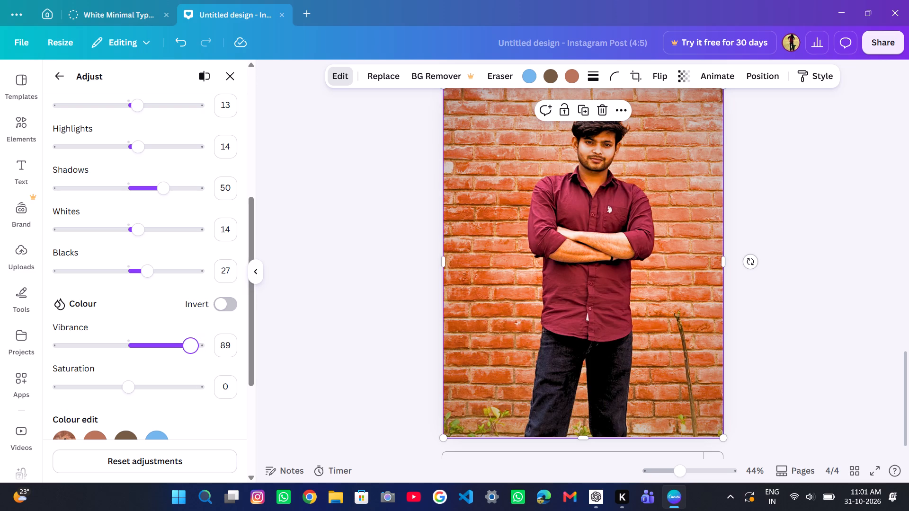
pyautogui.moveTo(190, 367); pyautogui.dragTo(135, 371)
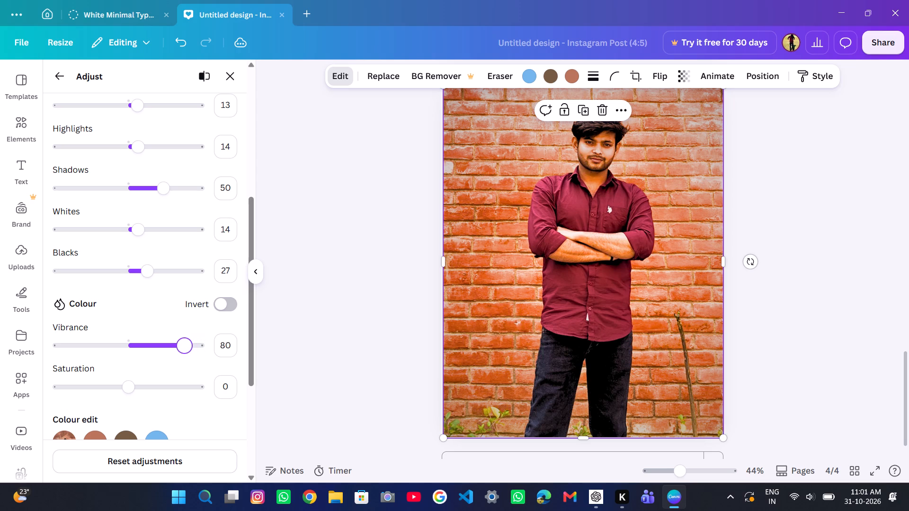
pyautogui.moveTo(135, 371); pyautogui.dragTo(151, 371)
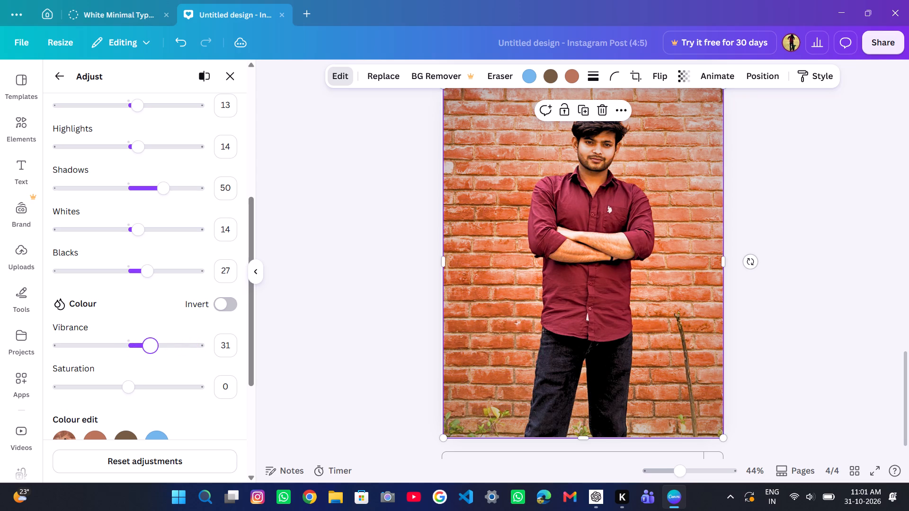
pyautogui.moveTo(151, 371); pyautogui.dragTo(147, 370)
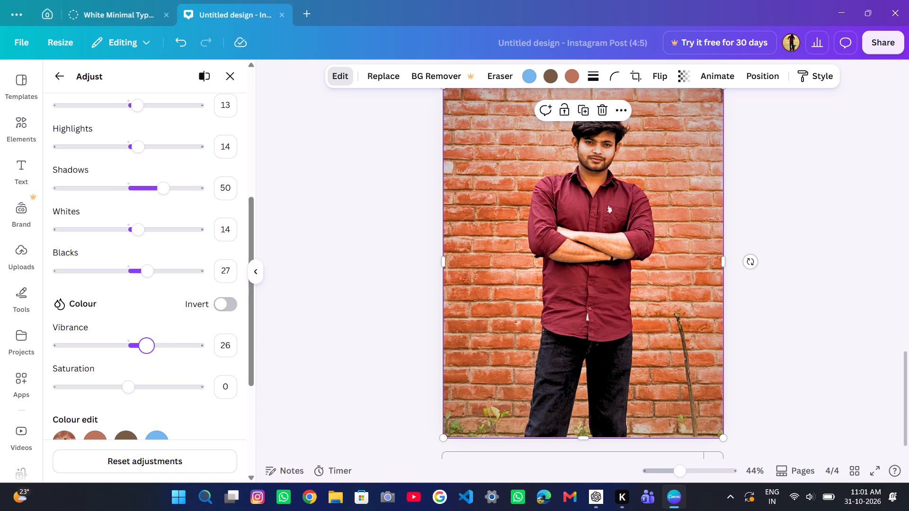
pyautogui.moveTo(147, 370); pyautogui.dragTo(149, 371)
# Try saturation levels between -67 and 42 on the page 4 portrait and settle its saturation at 27.
pyautogui.scroll(-1, 143, 279)
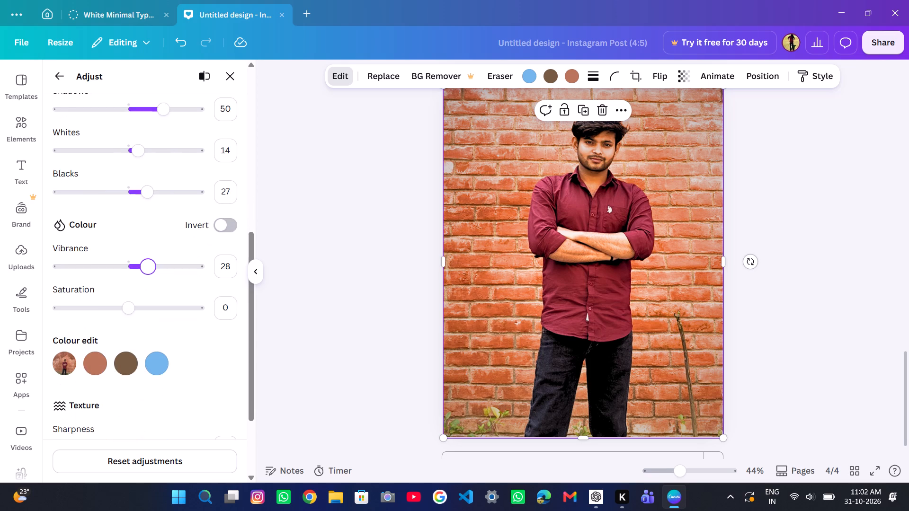
pyautogui.scroll(-1, 143, 279)
pyautogui.moveTo(128, 283); pyautogui.dragTo(133, 282)
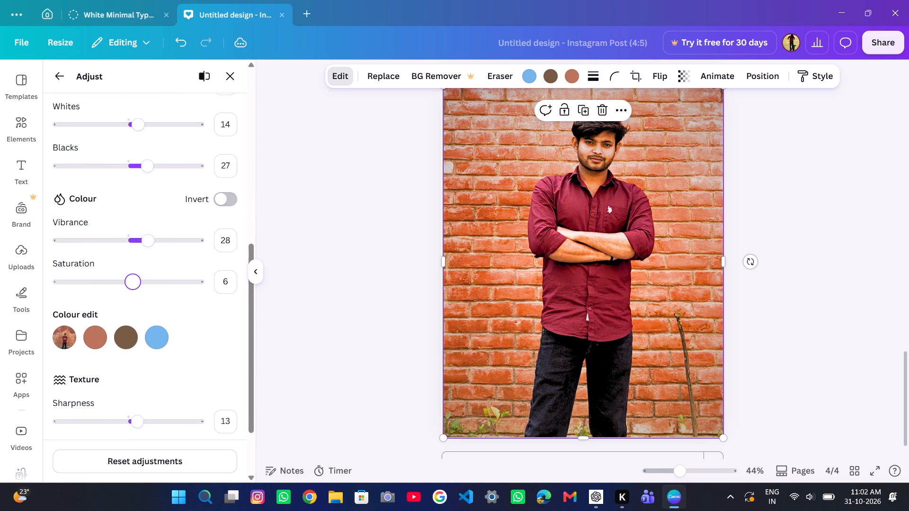
pyautogui.moveTo(133, 282); pyautogui.dragTo(153, 277)
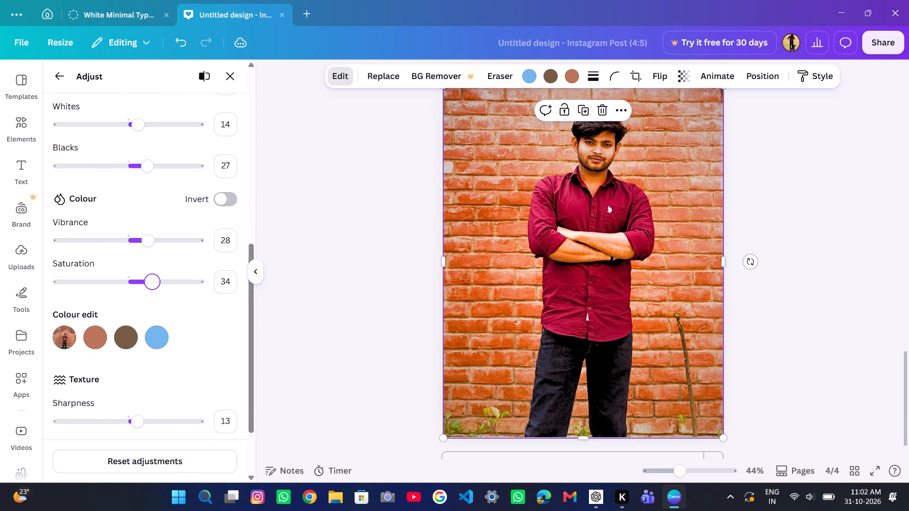
pyautogui.moveTo(153, 277); pyautogui.dragTo(80, 290)
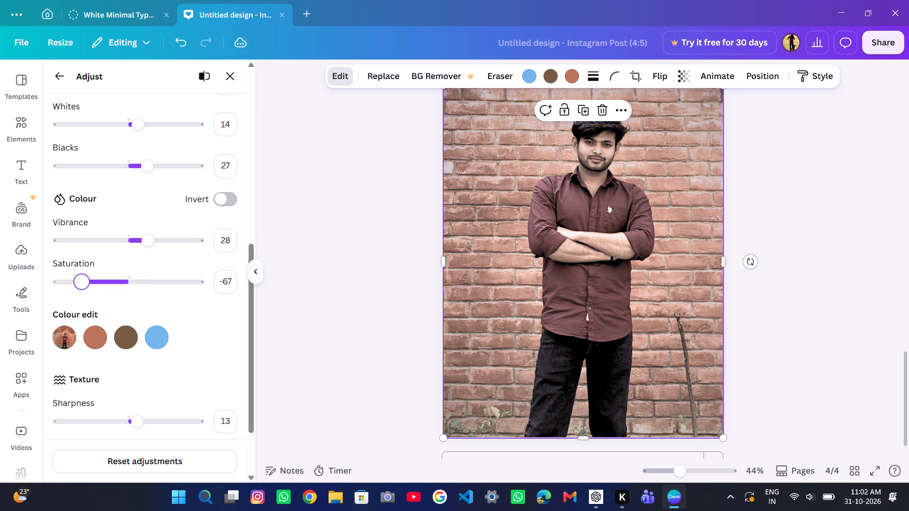
pyautogui.moveTo(80, 290); pyautogui.dragTo(119, 278)
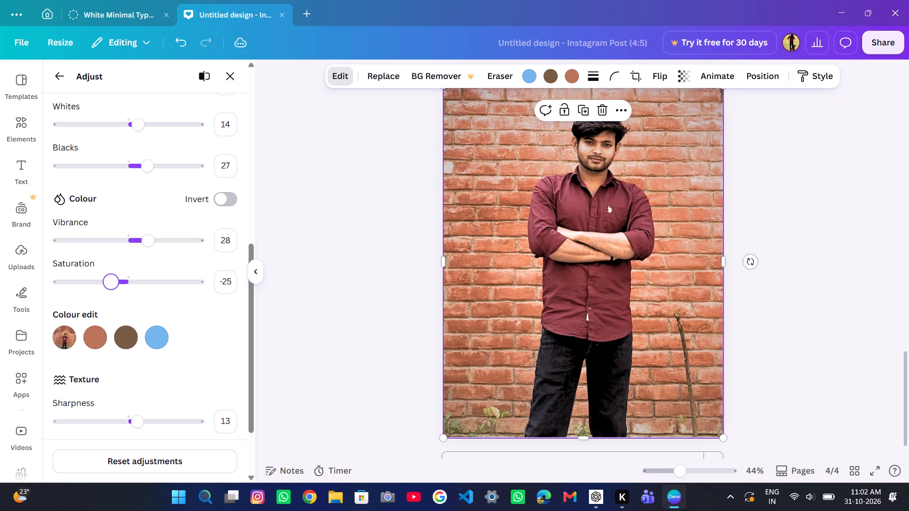
pyautogui.moveTo(119, 278); pyautogui.dragTo(151, 269)
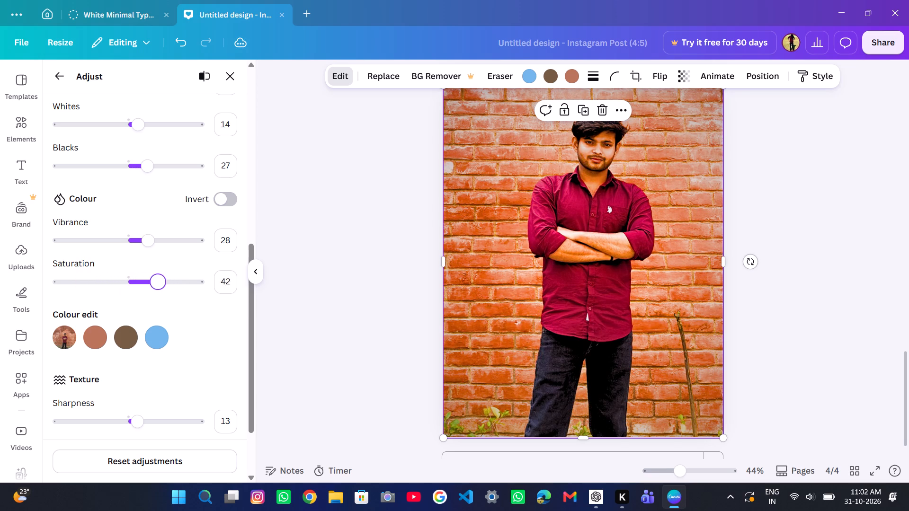
pyautogui.moveTo(151, 269); pyautogui.dragTo(148, 270)
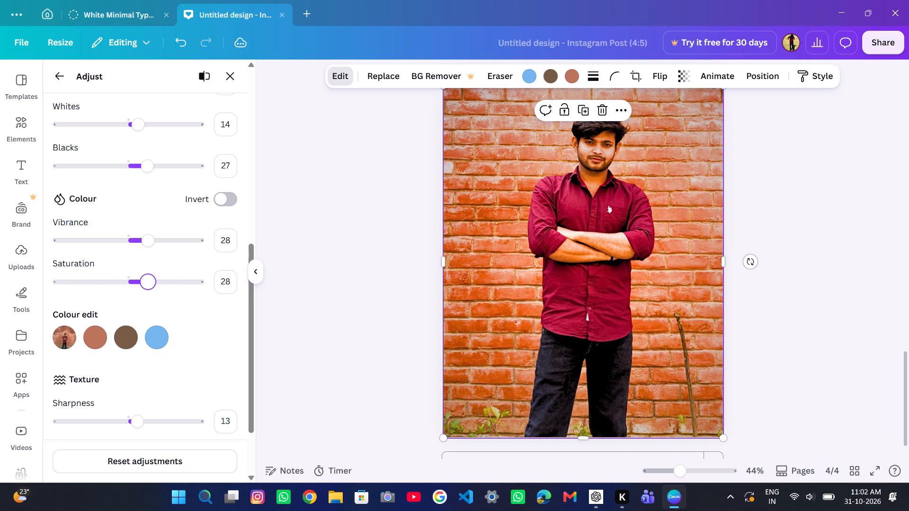
pyautogui.moveTo(148, 270); pyautogui.dragTo(148, 270)
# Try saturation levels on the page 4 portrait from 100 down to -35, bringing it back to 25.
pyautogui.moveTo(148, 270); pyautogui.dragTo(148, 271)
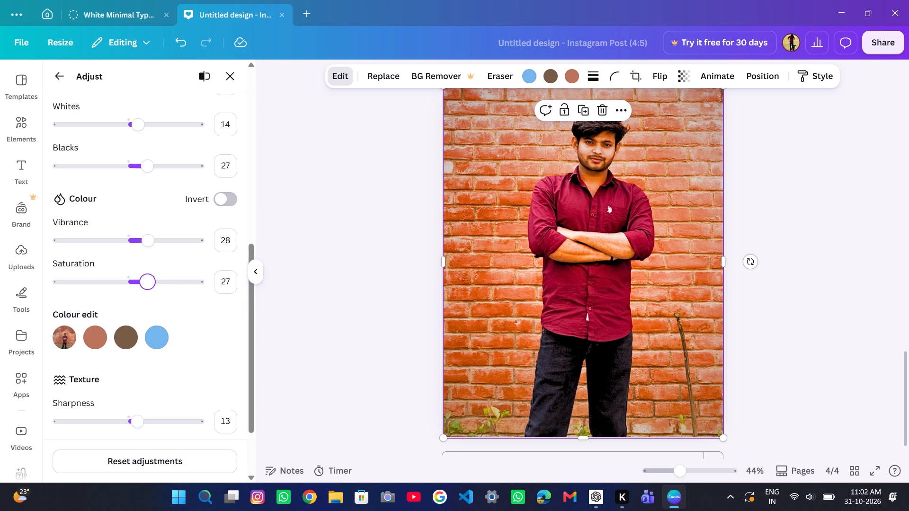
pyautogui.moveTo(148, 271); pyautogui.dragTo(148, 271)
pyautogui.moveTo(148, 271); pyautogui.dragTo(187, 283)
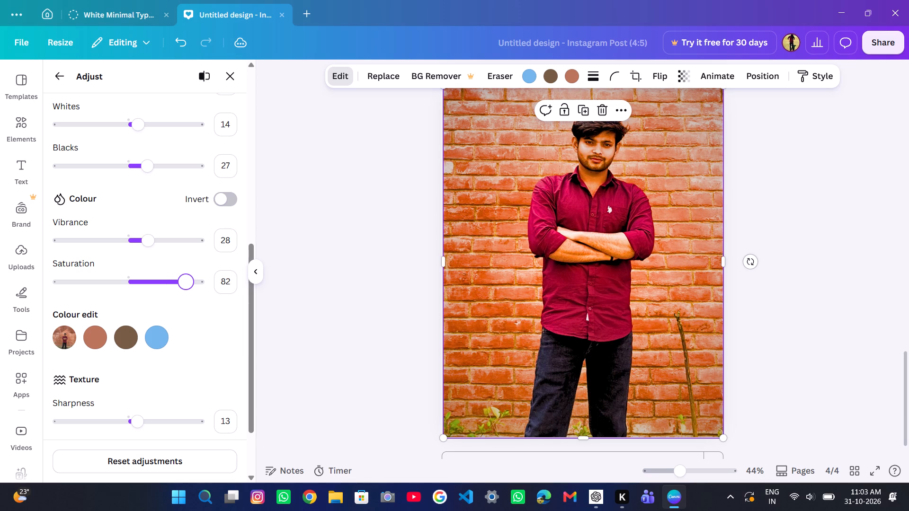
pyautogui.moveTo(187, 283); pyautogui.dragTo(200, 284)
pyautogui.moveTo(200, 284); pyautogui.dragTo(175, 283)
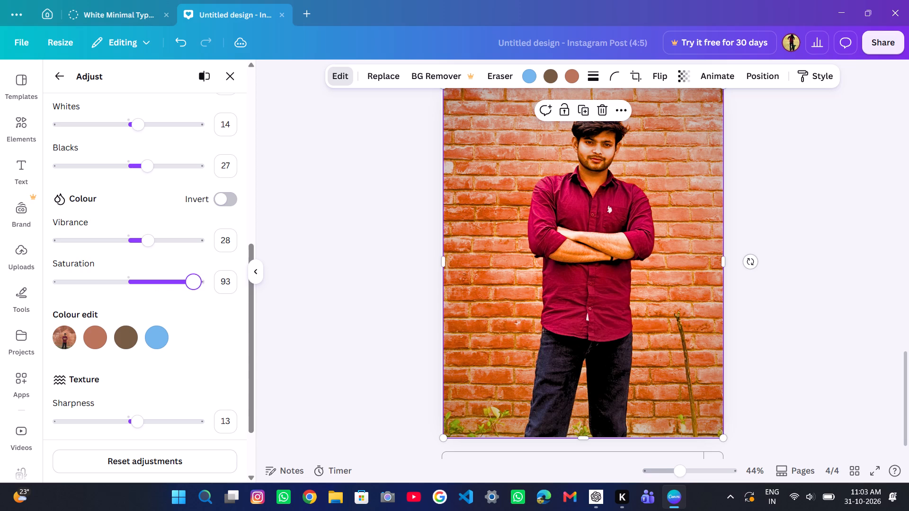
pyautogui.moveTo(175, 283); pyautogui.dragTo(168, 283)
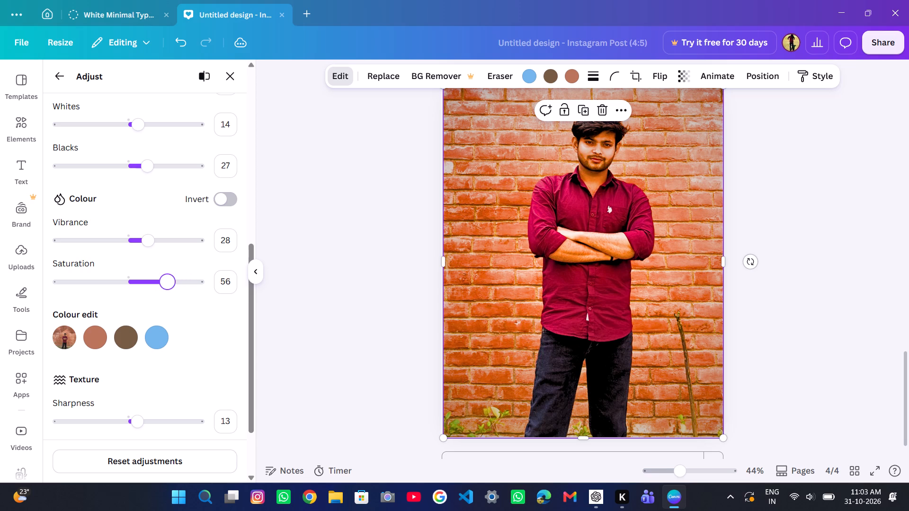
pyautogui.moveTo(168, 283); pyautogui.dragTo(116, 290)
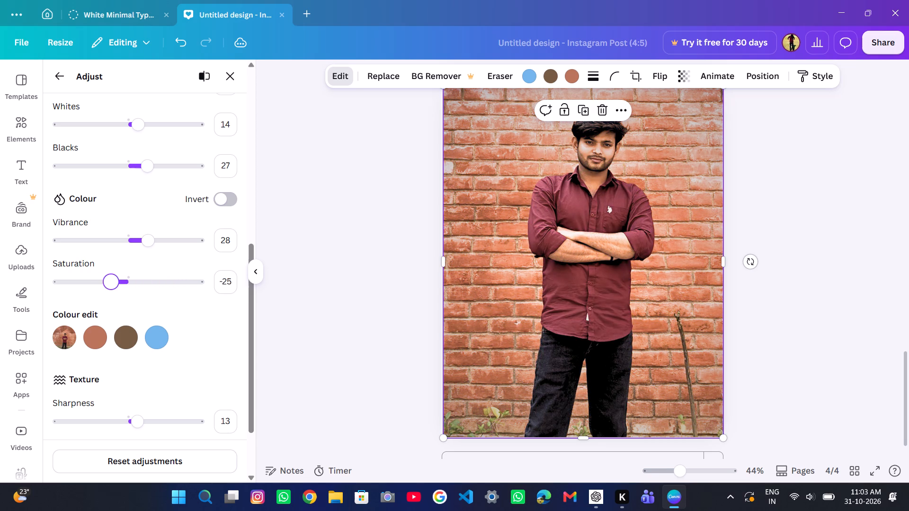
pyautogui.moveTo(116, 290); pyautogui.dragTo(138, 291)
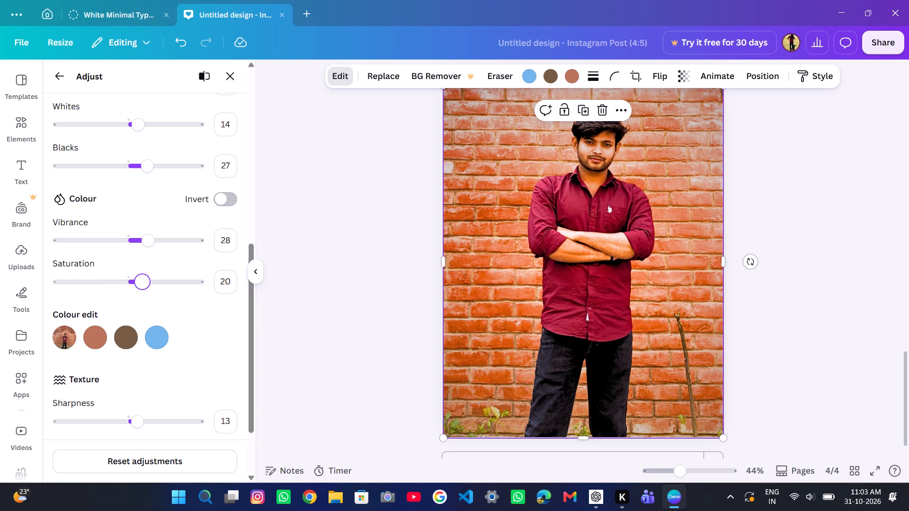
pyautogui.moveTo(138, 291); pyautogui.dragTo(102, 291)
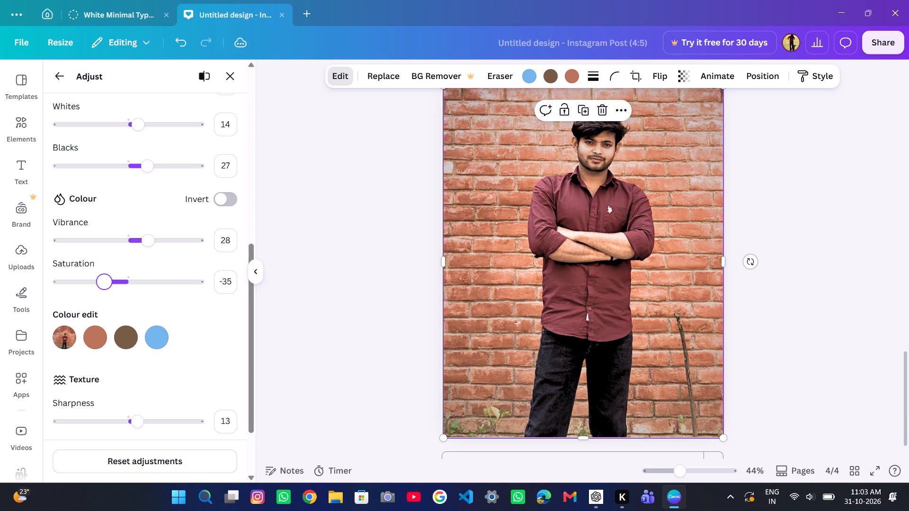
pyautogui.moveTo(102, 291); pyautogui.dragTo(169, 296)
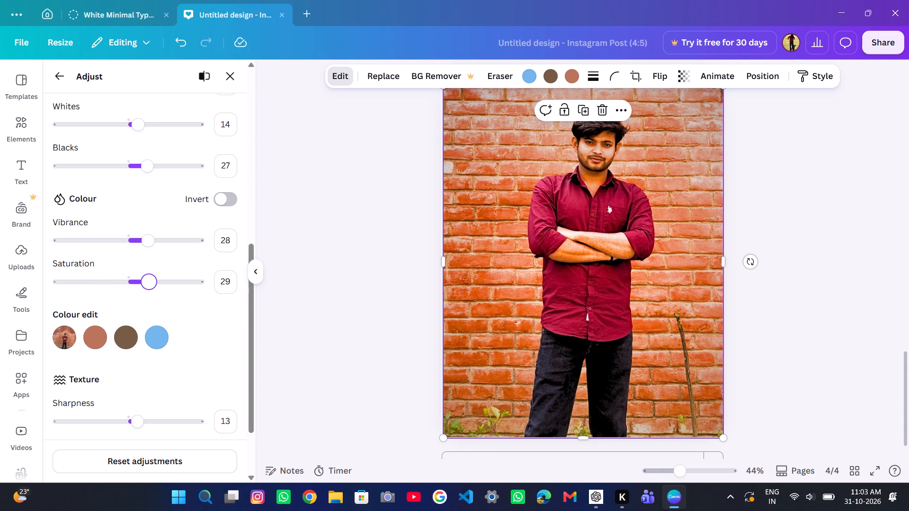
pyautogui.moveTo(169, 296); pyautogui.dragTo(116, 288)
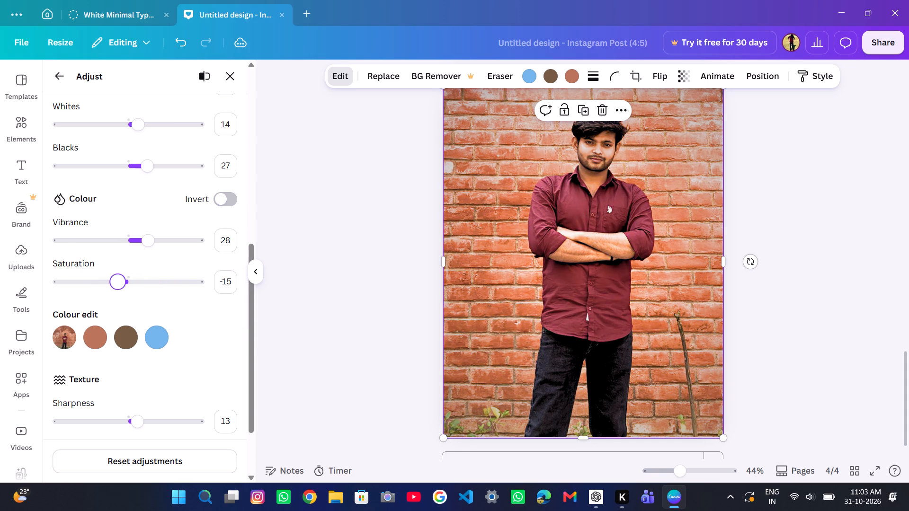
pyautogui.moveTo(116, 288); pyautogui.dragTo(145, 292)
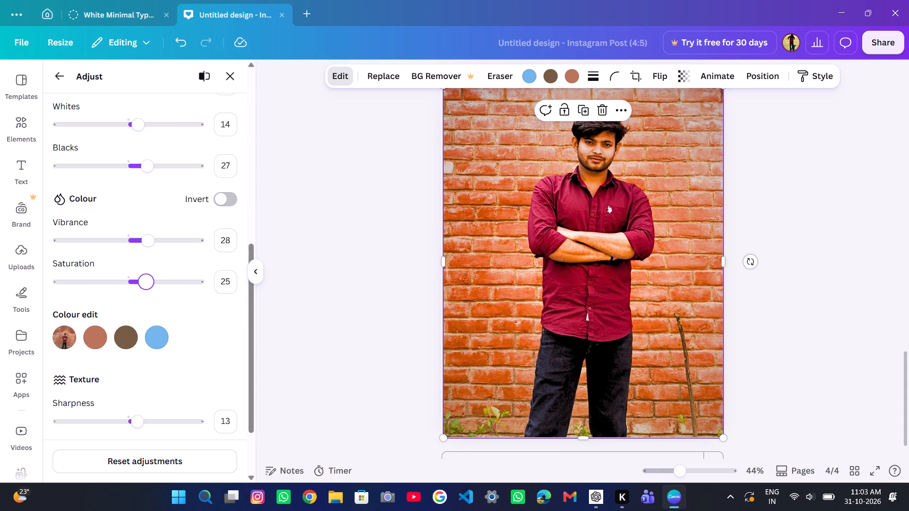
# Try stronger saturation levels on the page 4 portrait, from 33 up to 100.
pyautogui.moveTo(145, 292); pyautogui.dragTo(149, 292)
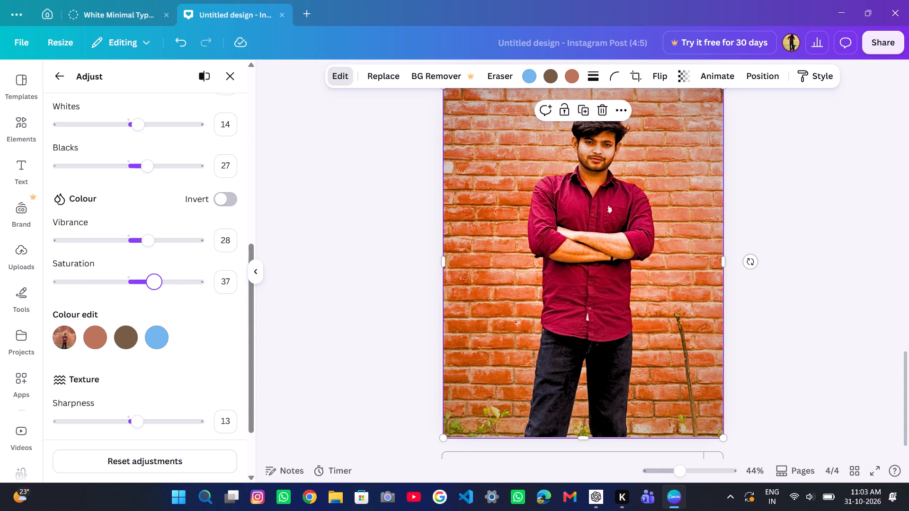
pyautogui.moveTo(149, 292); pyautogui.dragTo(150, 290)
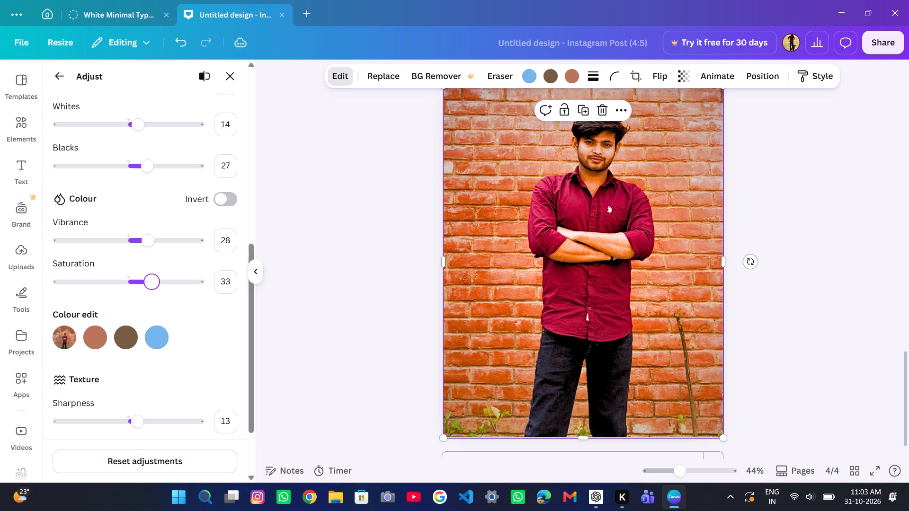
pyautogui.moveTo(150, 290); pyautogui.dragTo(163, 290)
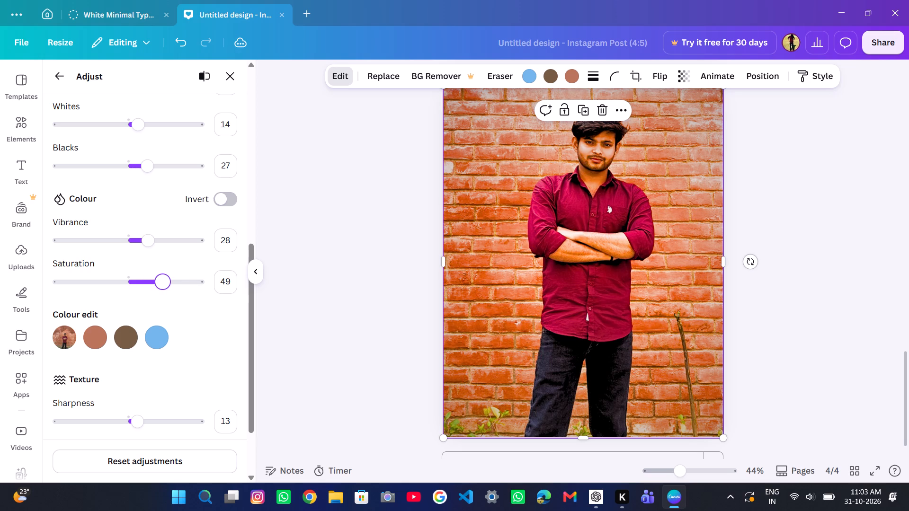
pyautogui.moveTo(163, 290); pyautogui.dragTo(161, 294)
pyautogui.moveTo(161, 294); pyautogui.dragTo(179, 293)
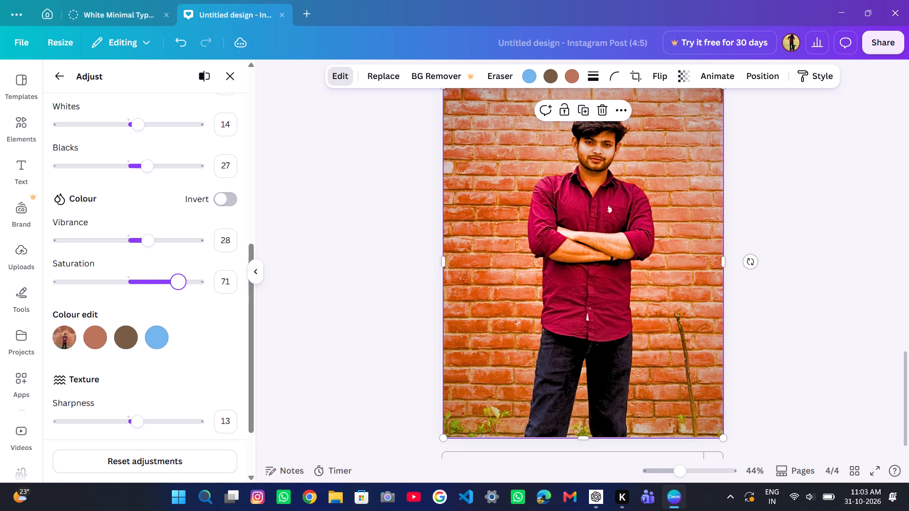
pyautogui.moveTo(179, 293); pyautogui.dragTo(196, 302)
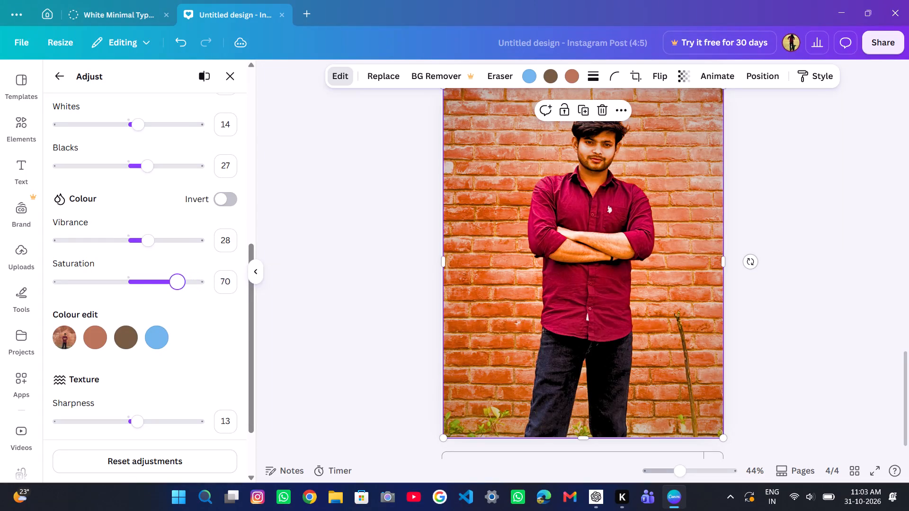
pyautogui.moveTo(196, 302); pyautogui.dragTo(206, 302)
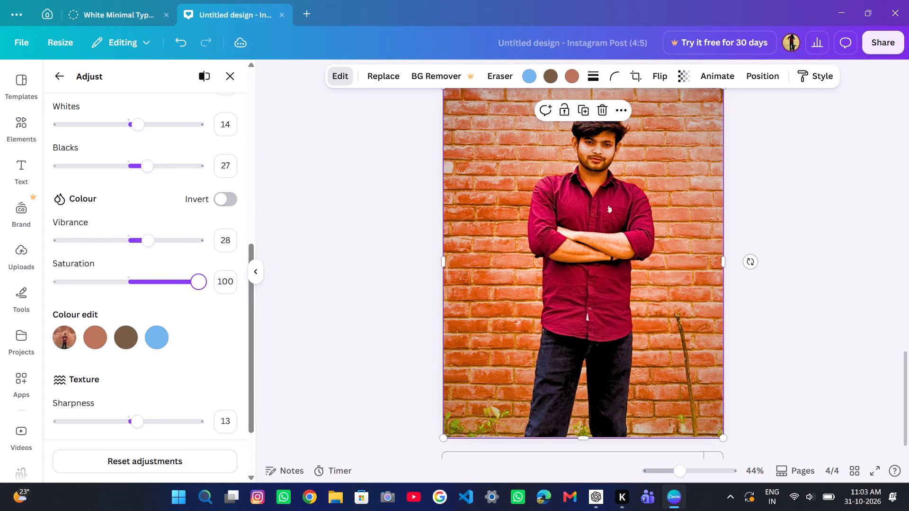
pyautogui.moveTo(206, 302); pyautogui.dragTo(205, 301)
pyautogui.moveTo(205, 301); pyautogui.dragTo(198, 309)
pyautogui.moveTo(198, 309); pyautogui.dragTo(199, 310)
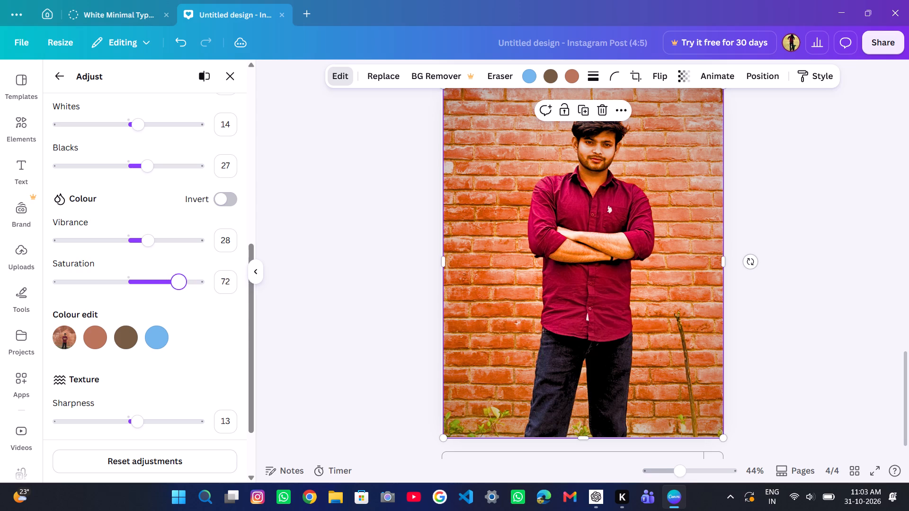
# Try saturation levels between -13 and 51 on the page 4 portrait and settle its saturation at 32.
pyautogui.moveTo(199, 310); pyautogui.dragTo(151, 298)
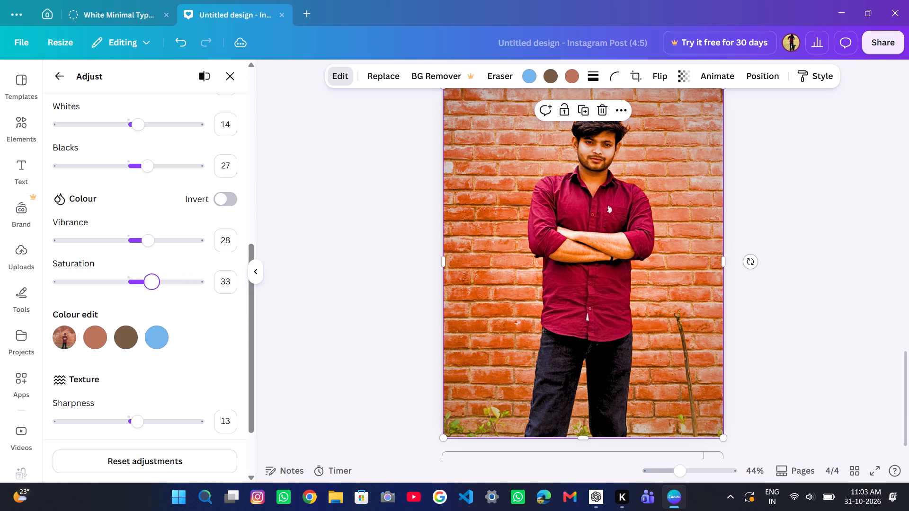
pyautogui.moveTo(151, 298); pyautogui.dragTo(143, 300)
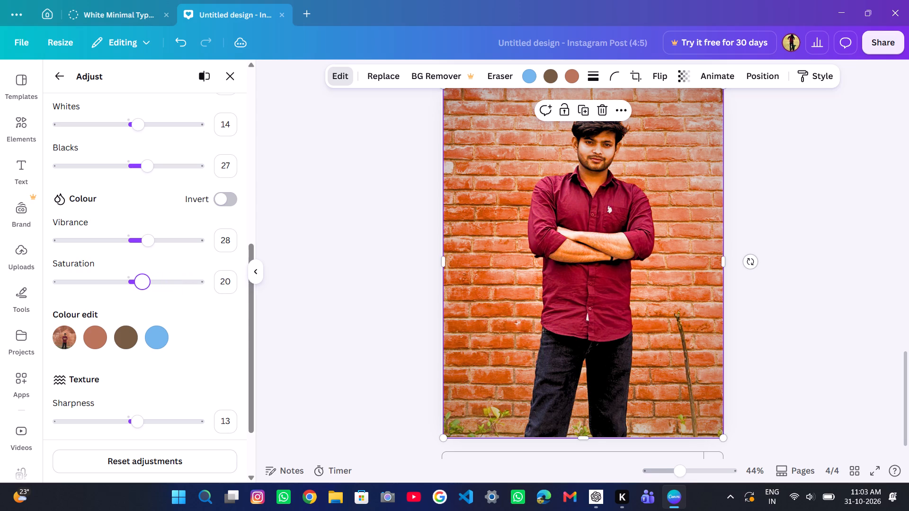
pyautogui.moveTo(143, 300); pyautogui.dragTo(131, 301)
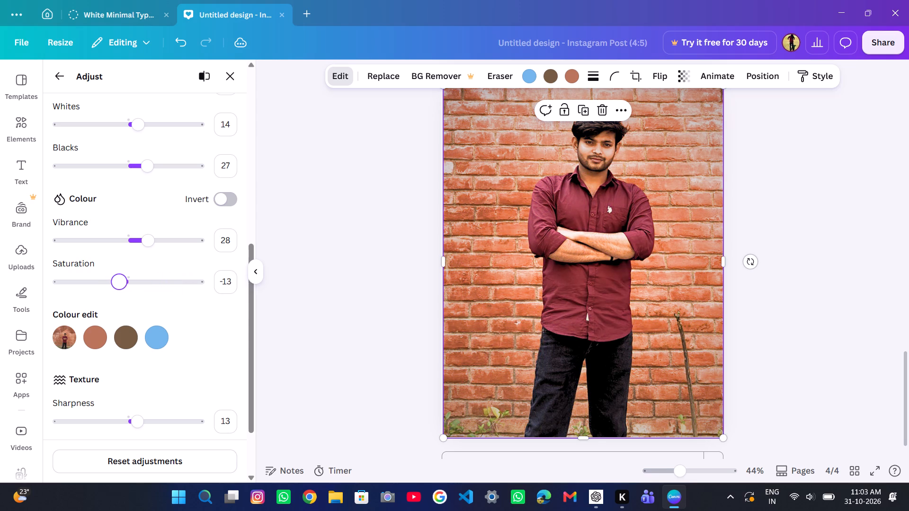
pyautogui.moveTo(131, 301); pyautogui.dragTo(135, 299)
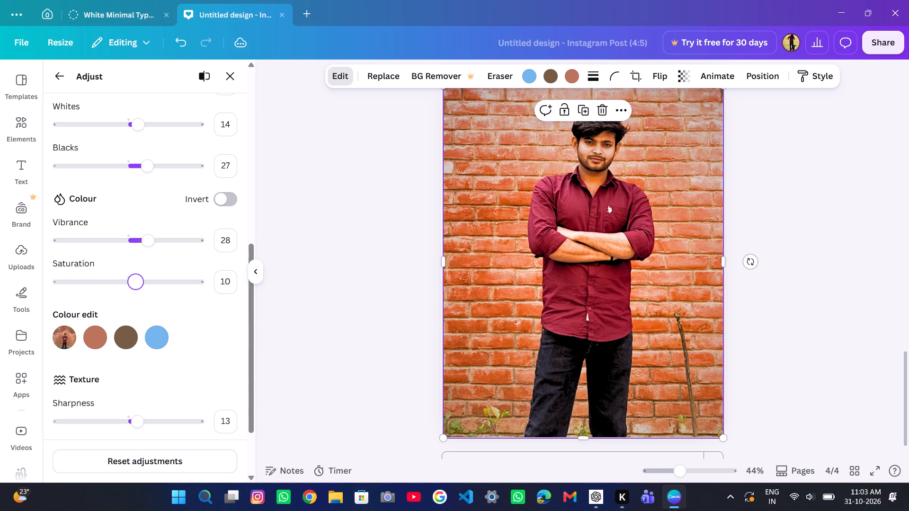
pyautogui.moveTo(135, 299); pyautogui.dragTo(135, 299)
pyautogui.moveTo(135, 299); pyautogui.dragTo(162, 300)
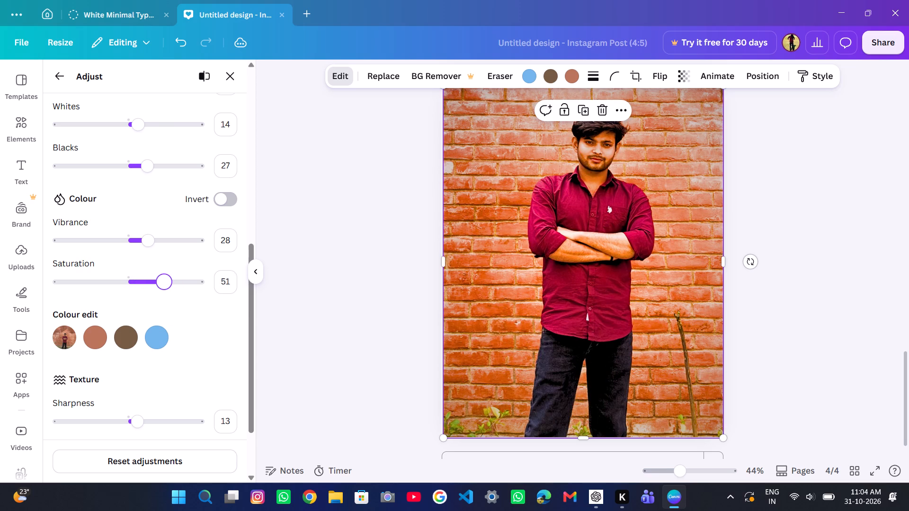
pyautogui.moveTo(162, 300); pyautogui.dragTo(151, 300)
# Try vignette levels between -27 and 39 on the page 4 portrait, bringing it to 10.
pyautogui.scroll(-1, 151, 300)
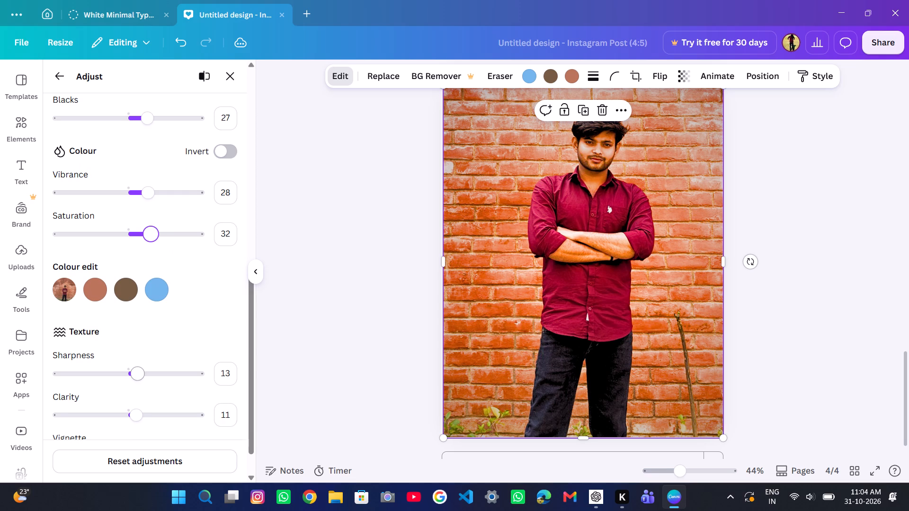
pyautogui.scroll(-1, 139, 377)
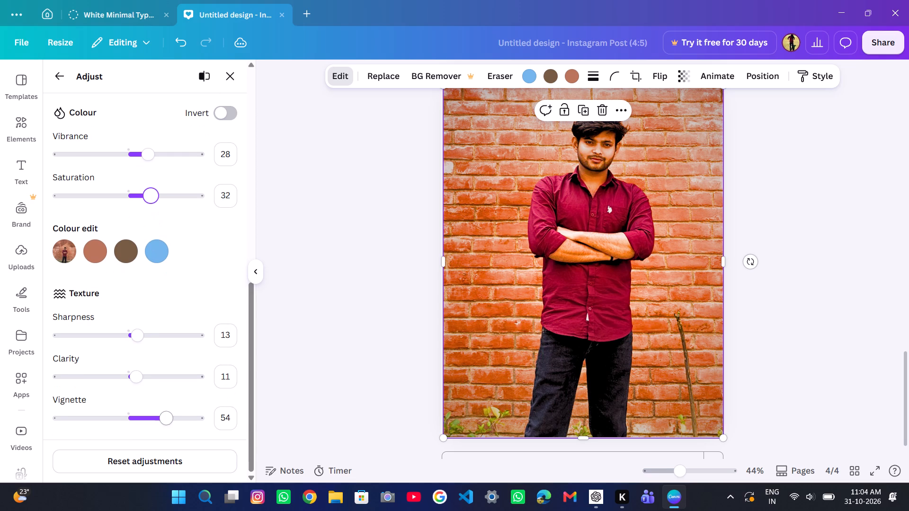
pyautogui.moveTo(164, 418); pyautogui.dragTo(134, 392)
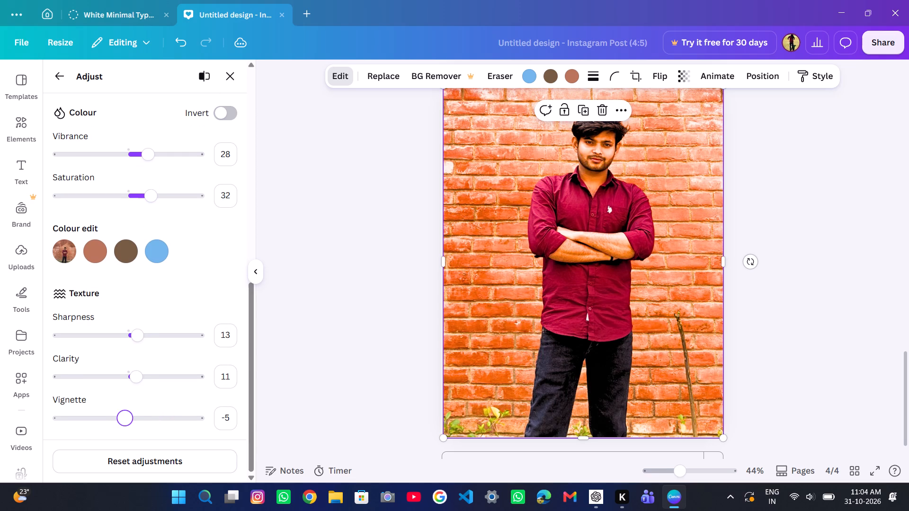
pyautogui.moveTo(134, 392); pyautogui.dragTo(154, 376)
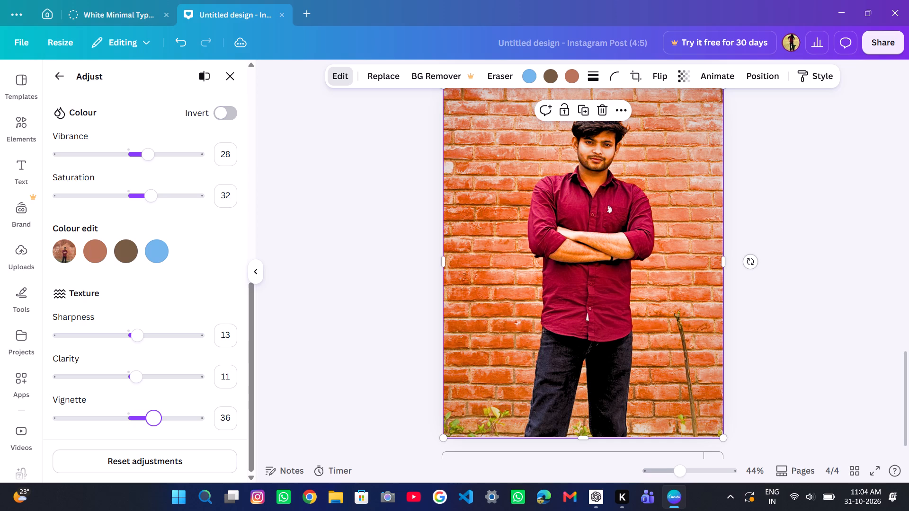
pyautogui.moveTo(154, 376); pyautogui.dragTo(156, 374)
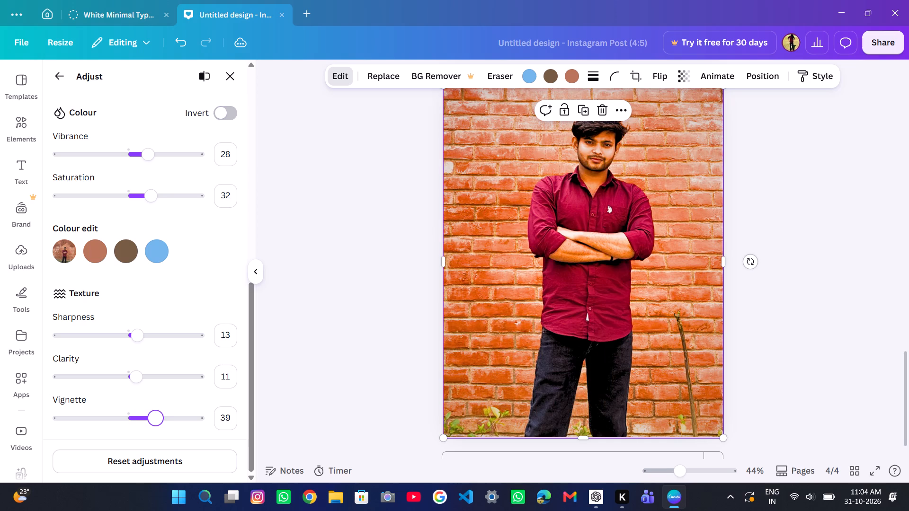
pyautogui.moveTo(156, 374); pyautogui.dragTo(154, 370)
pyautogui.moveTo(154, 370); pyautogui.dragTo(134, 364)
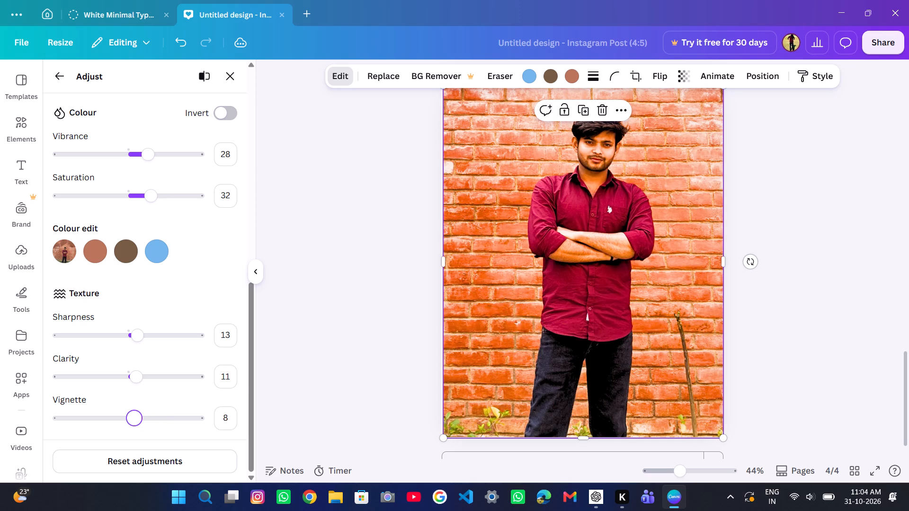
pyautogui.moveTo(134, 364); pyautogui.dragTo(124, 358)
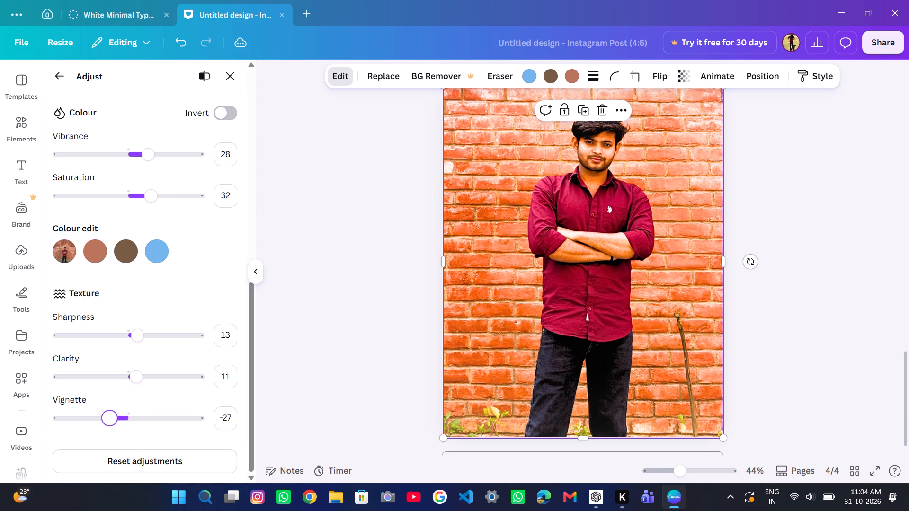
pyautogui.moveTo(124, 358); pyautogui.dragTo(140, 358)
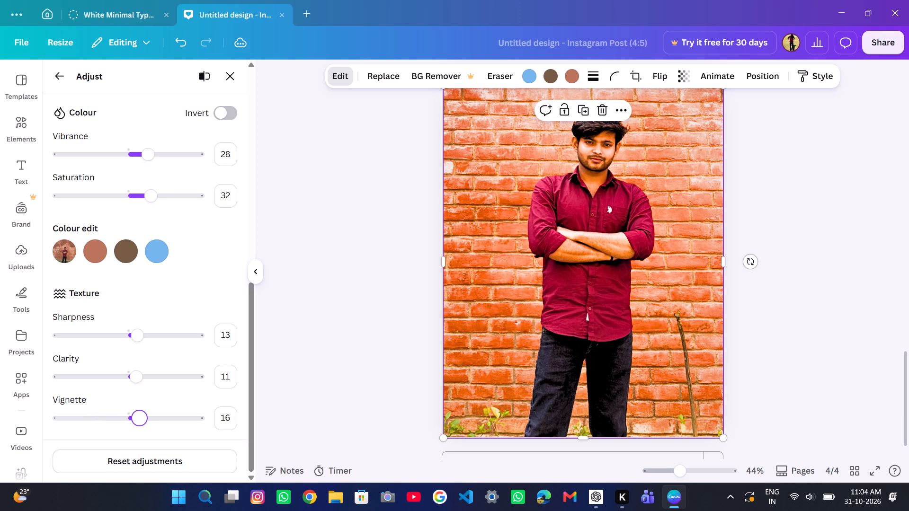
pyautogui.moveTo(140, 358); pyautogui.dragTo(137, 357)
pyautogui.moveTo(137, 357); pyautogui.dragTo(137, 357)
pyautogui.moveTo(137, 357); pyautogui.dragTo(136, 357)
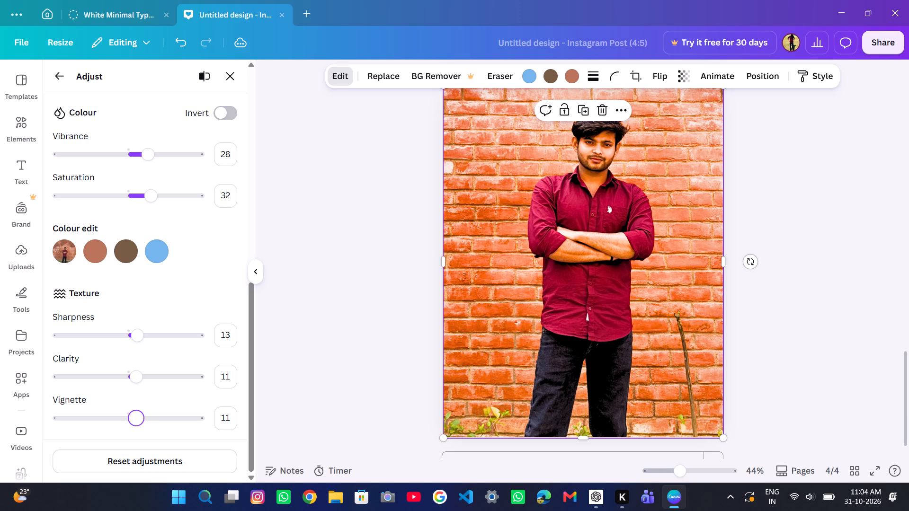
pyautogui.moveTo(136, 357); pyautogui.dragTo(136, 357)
# Try vignette levels between -27 and 26 on the page 4 portrait and settle its vignette at 0.
pyautogui.moveTo(136, 357); pyautogui.dragTo(123, 353)
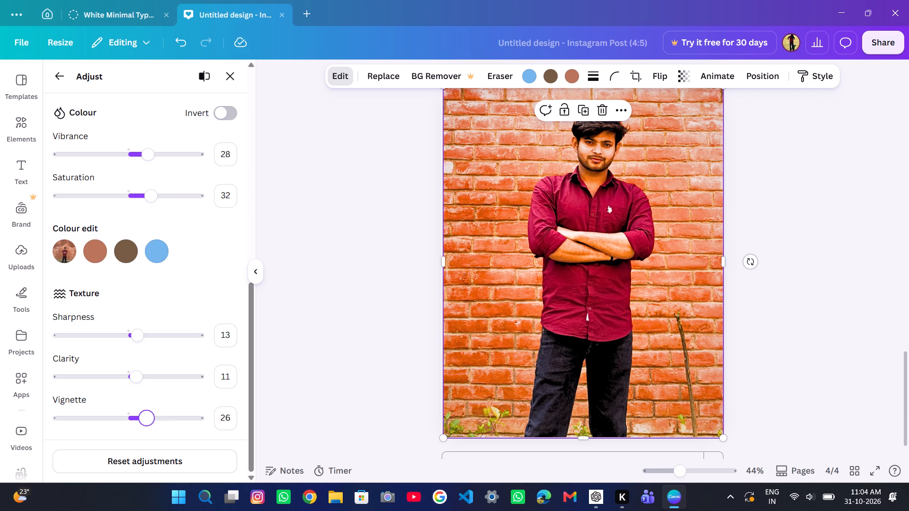
pyautogui.moveTo(123, 353); pyautogui.dragTo(136, 353)
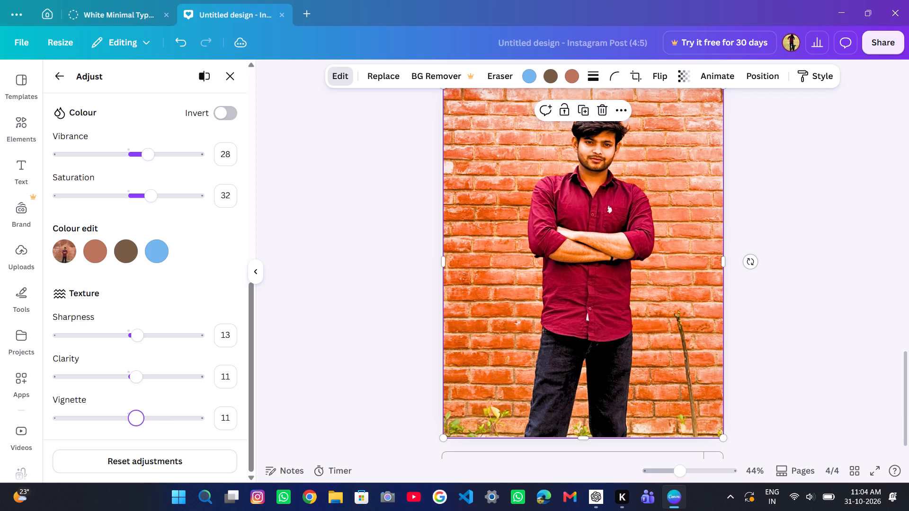
pyautogui.moveTo(136, 353); pyautogui.dragTo(118, 352)
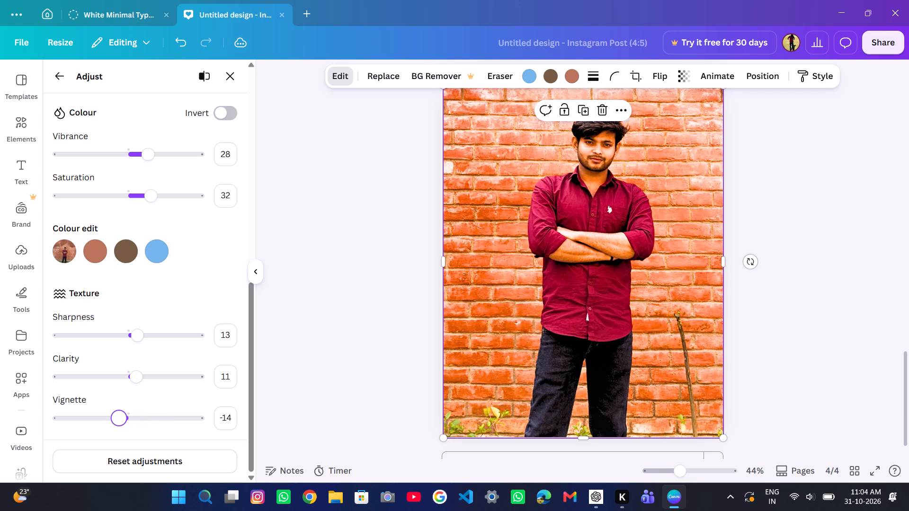
pyautogui.moveTo(118, 352); pyautogui.dragTo(142, 356)
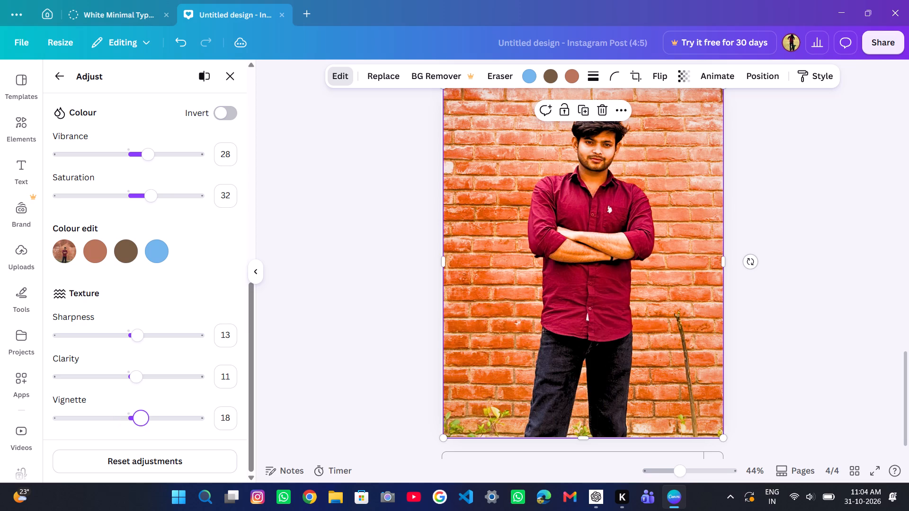
pyautogui.moveTo(142, 356); pyautogui.dragTo(142, 354)
pyautogui.moveTo(142, 354); pyautogui.dragTo(129, 354)
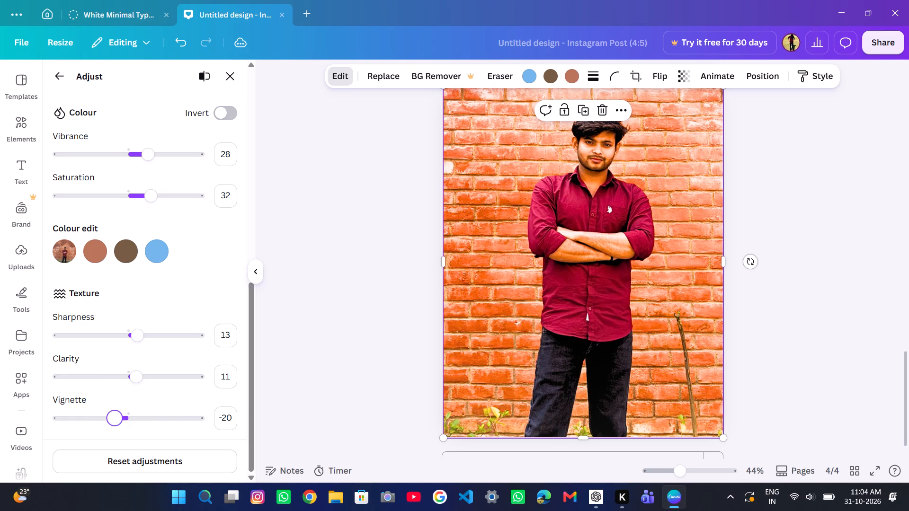
pyautogui.moveTo(129, 354); pyautogui.dragTo(130, 354)
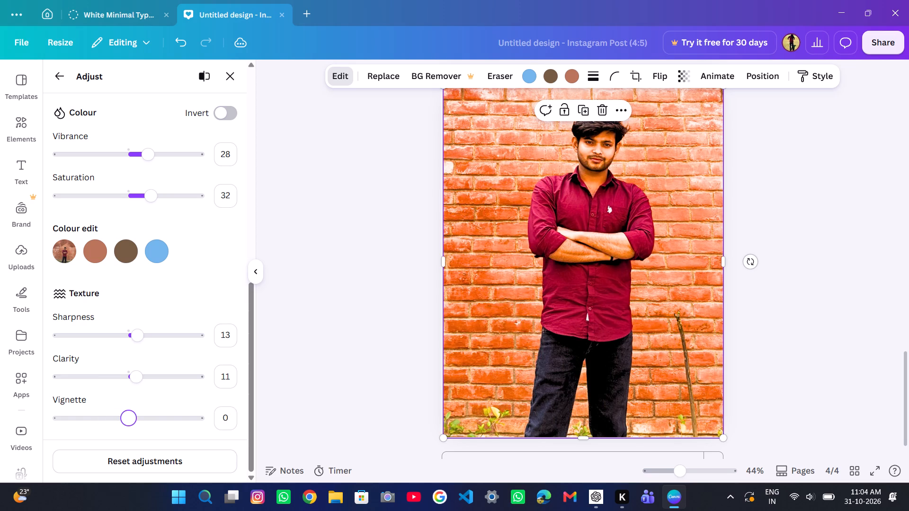
pyautogui.moveTo(130, 354); pyautogui.dragTo(130, 353)
pyautogui.moveTo(130, 353); pyautogui.dragTo(117, 351)
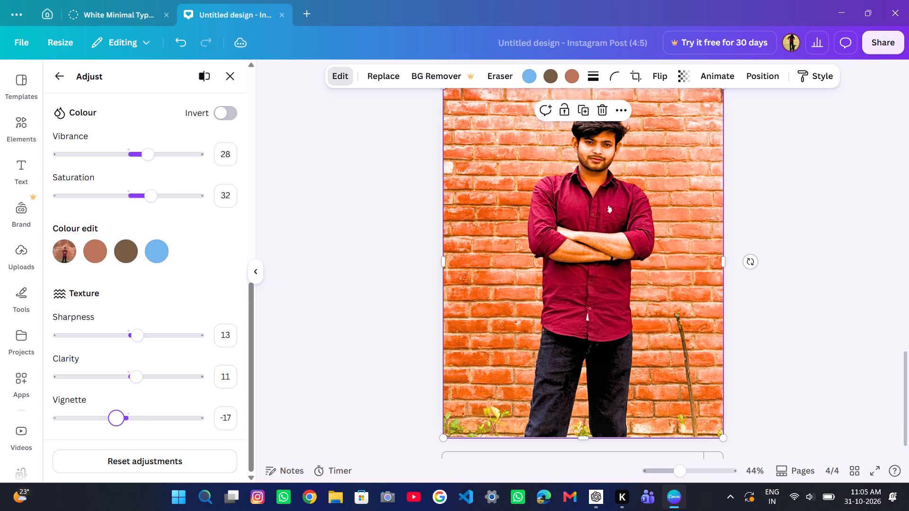
pyautogui.moveTo(117, 351); pyautogui.dragTo(133, 354)
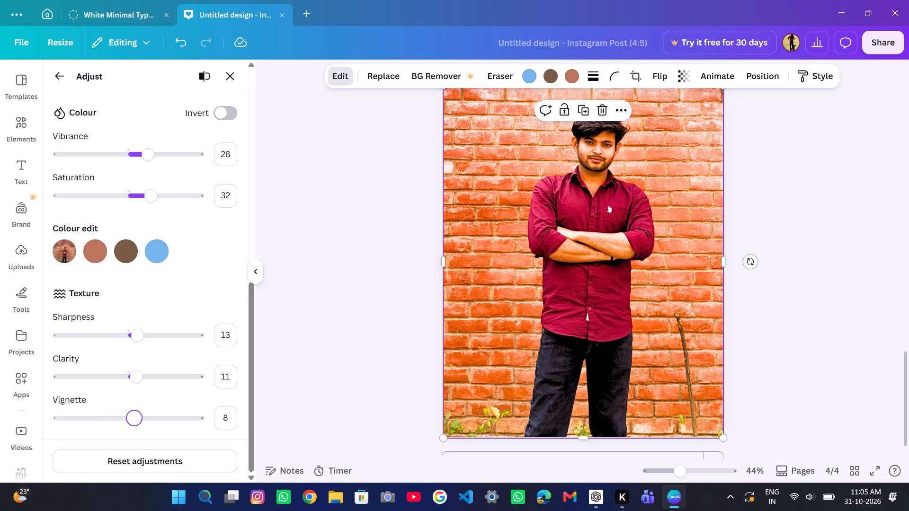
pyautogui.moveTo(133, 354); pyautogui.dragTo(134, 354)
pyautogui.moveTo(134, 354); pyautogui.dragTo(139, 354)
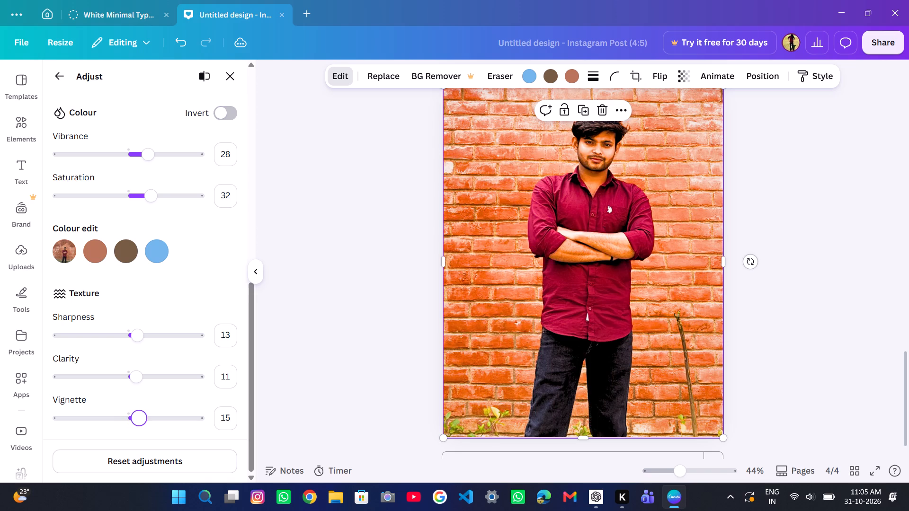
pyautogui.moveTo(139, 354); pyautogui.dragTo(108, 345)
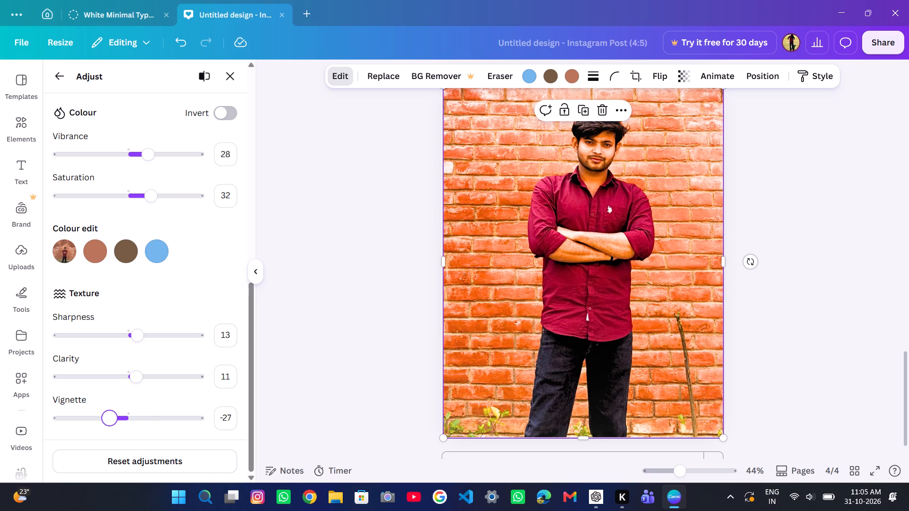
pyautogui.moveTo(108, 345); pyautogui.dragTo(130, 352)
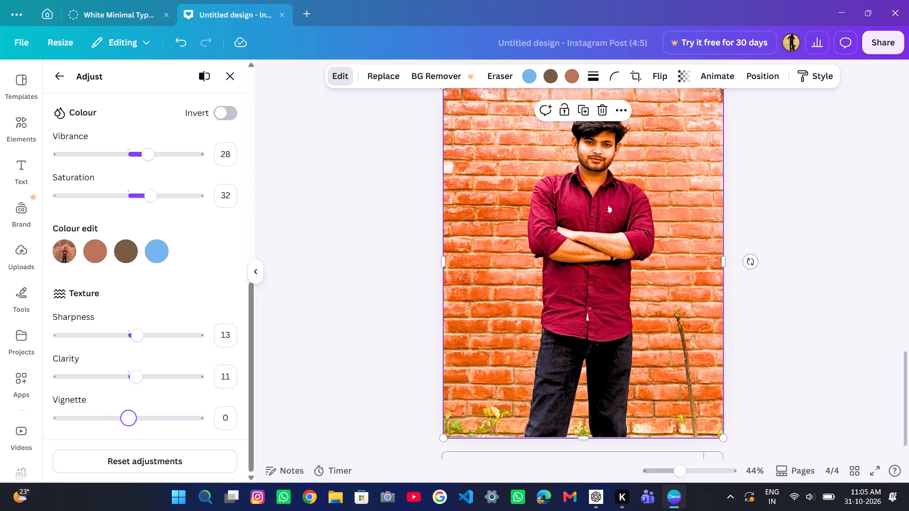
# Review the light, colour and texture adjustment settings of the page 4 portrait.
pyautogui.scroll(-1, 130, 352)
pyautogui.scroll(1, 138, 321)
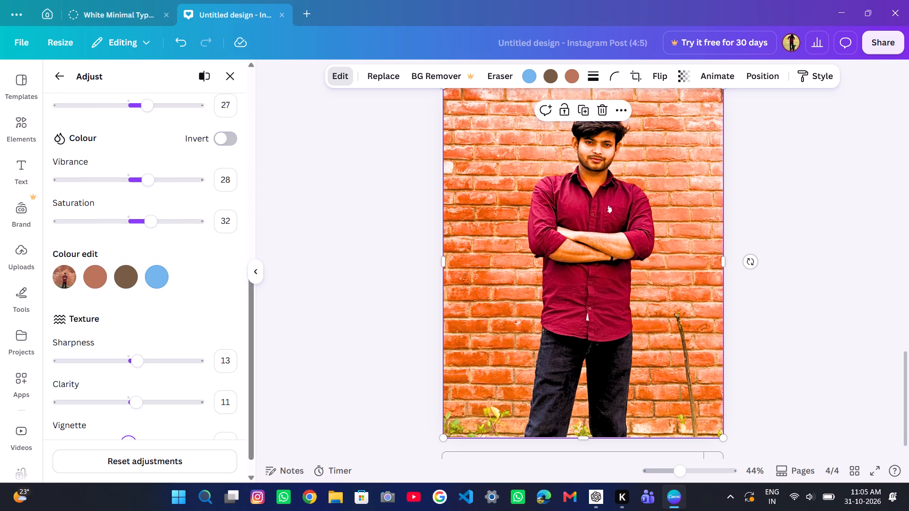
pyautogui.scroll(3, 138, 321)
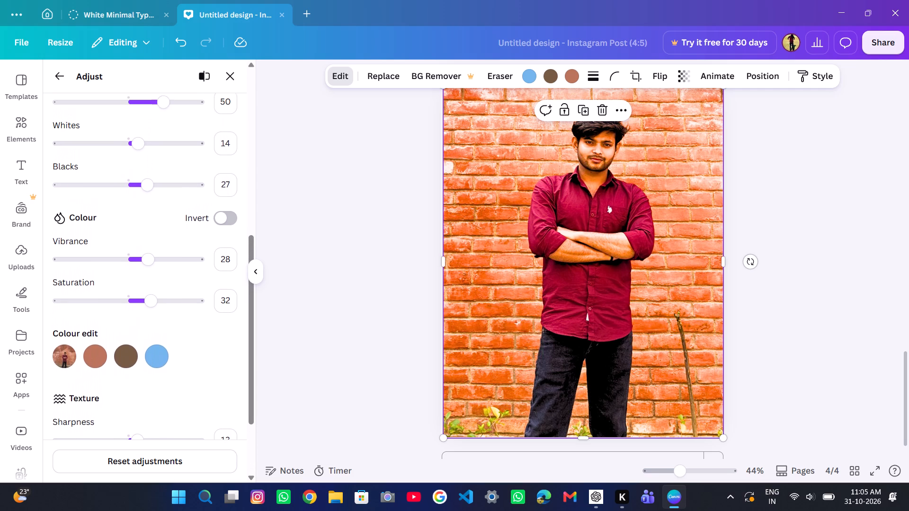
pyautogui.scroll(3, 138, 321)
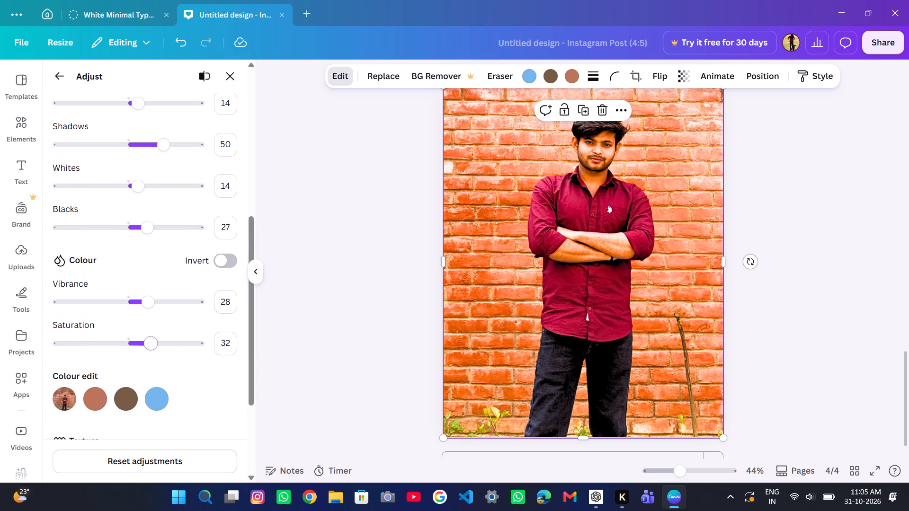
pyautogui.scroll(1, 138, 321)
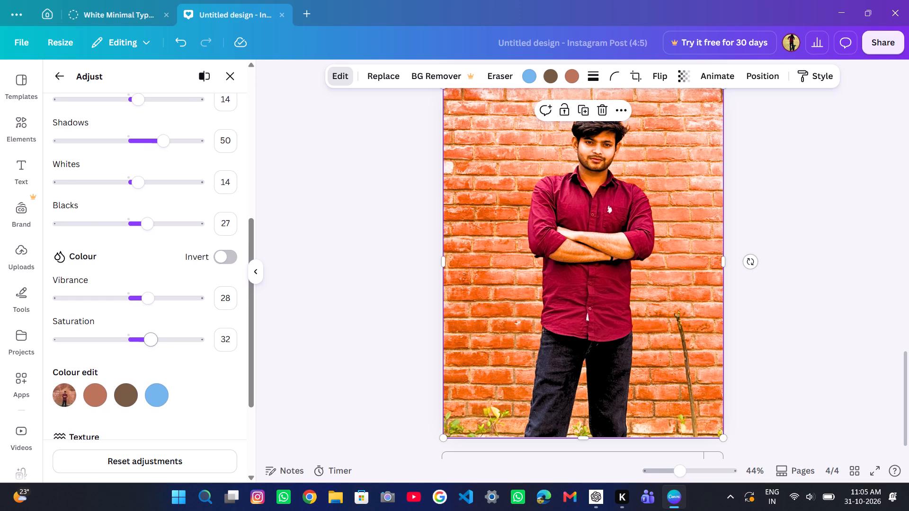
pyautogui.scroll(2, 138, 321)
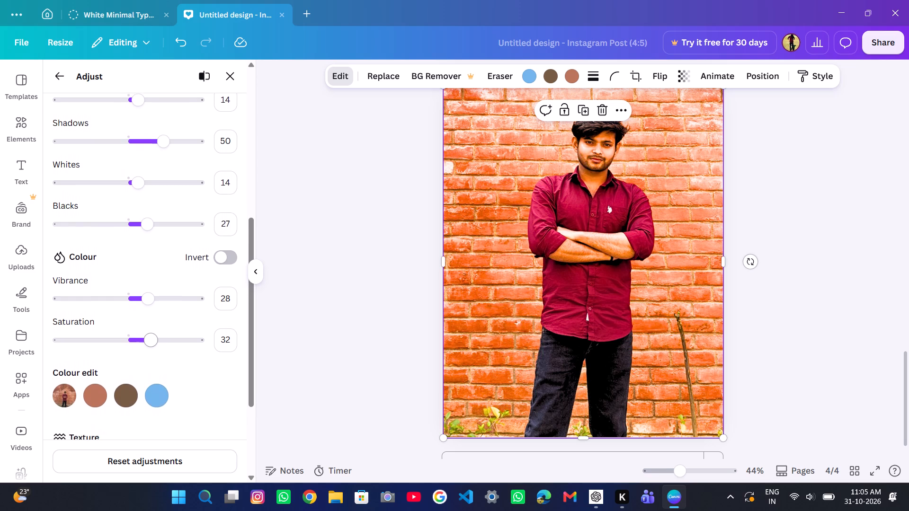
pyautogui.scroll(3, 138, 321)
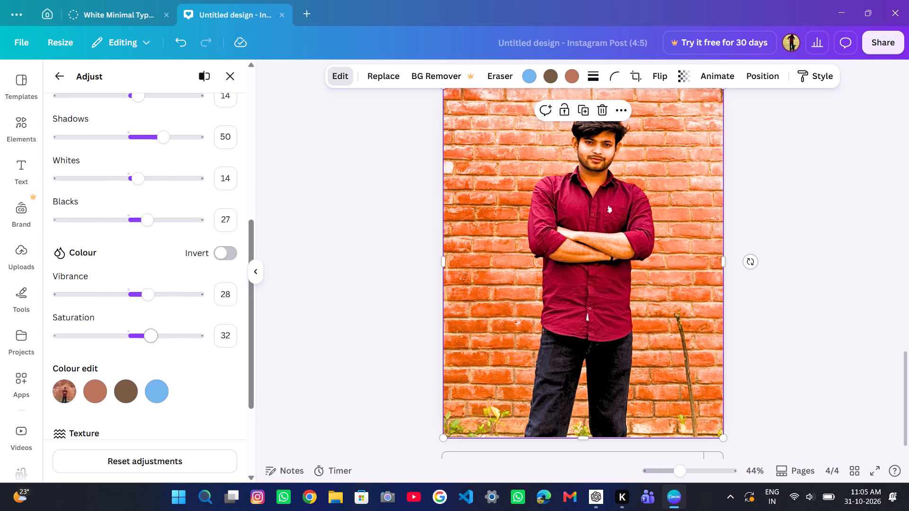
pyautogui.scroll(1, 138, 321)
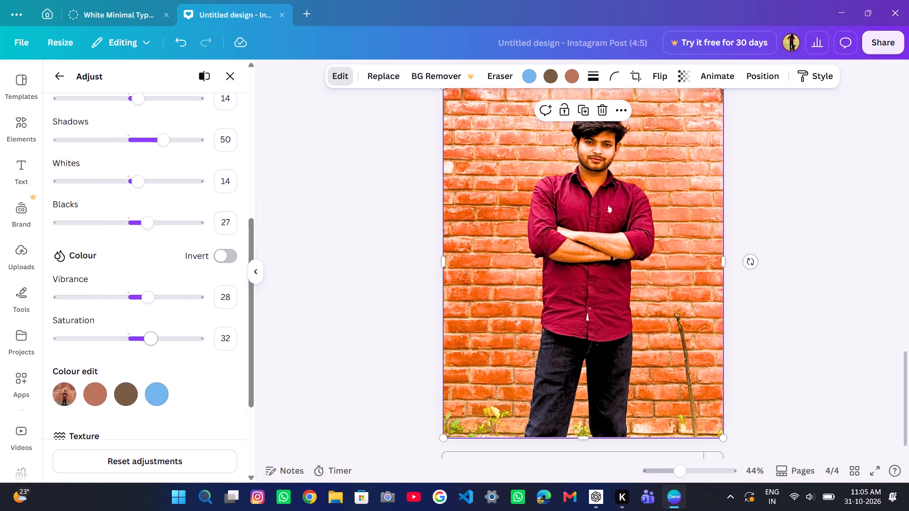
# Review the colour, light and white balance adjustment settings of the page 4 portrait.
pyautogui.scroll(1, 138, 321)
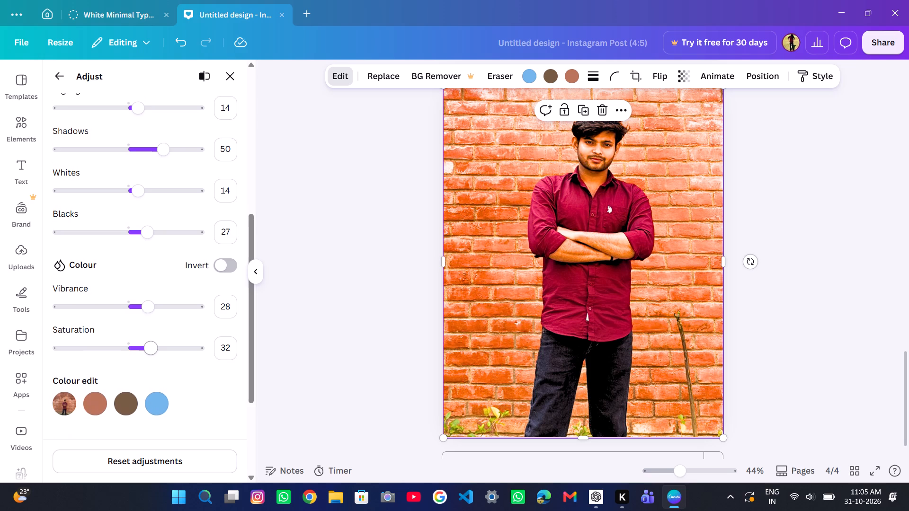
pyautogui.scroll(2, 138, 321)
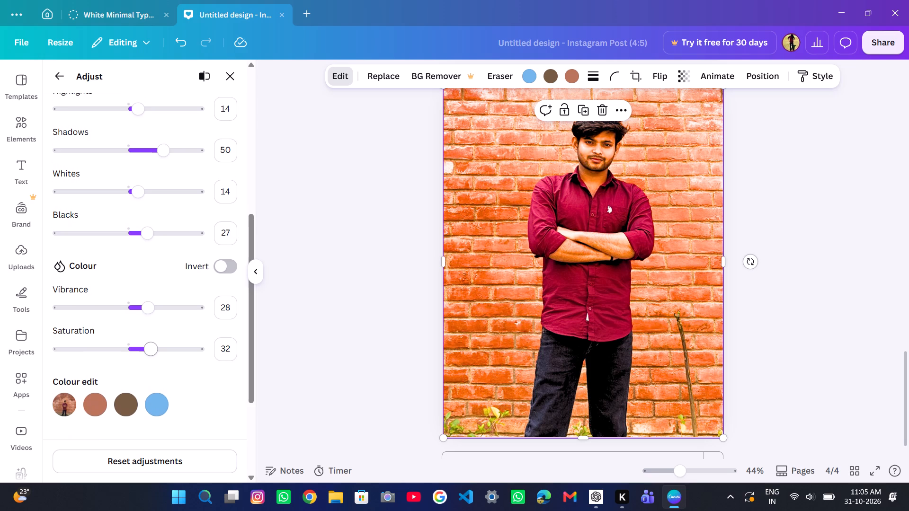
pyautogui.scroll(1, 138, 321)
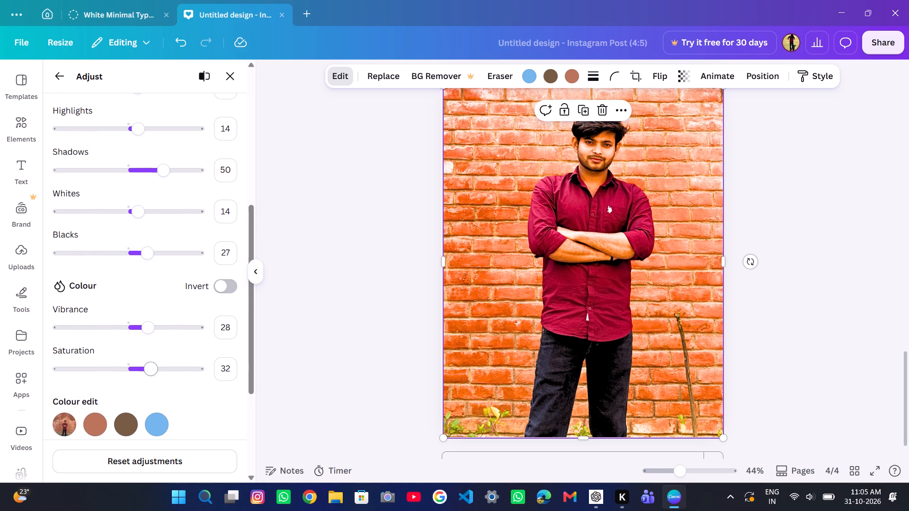
pyautogui.scroll(2, 138, 321)
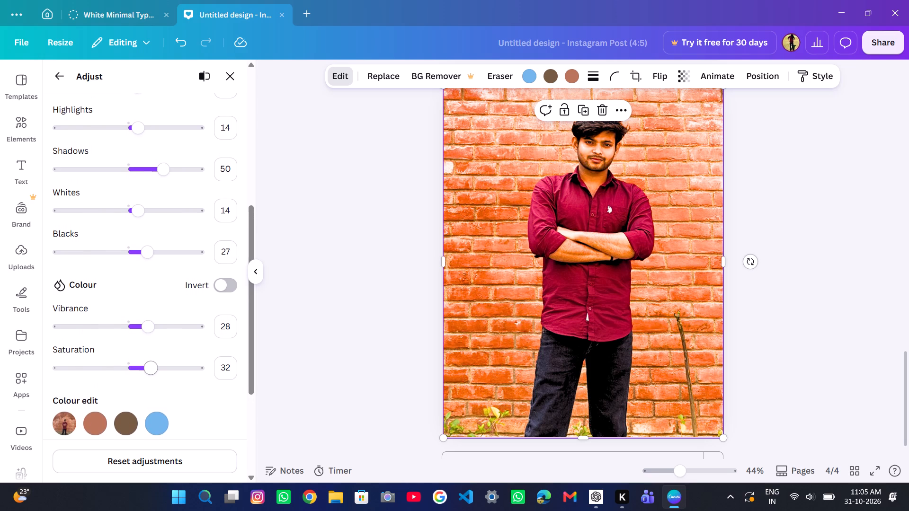
pyautogui.scroll(2, 138, 321)
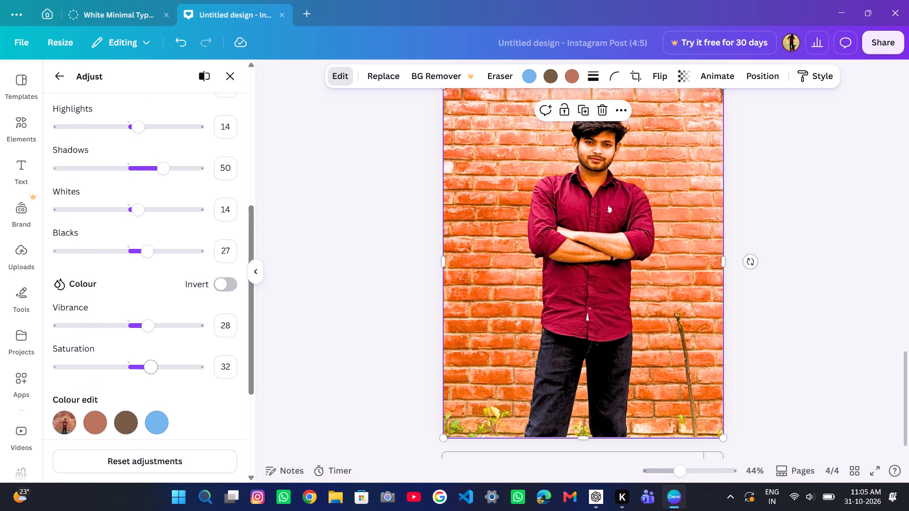
pyautogui.scroll(1, 138, 321)
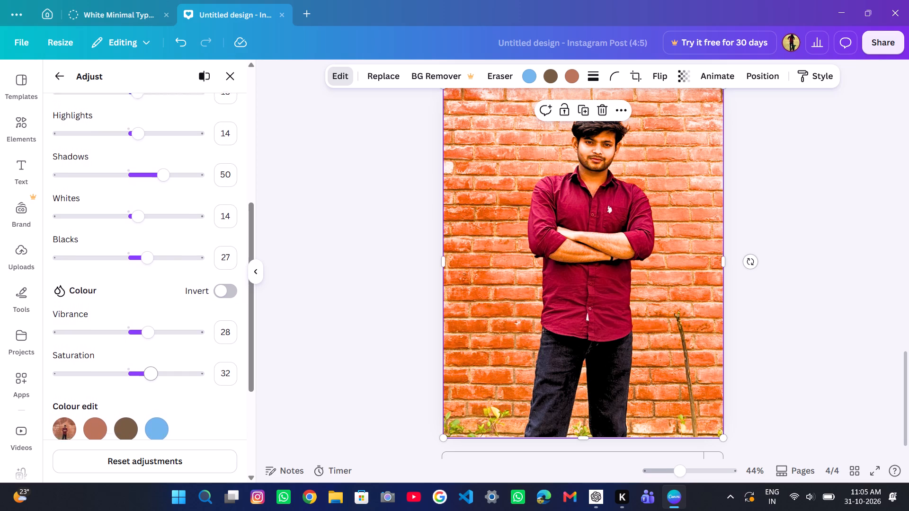
pyautogui.scroll(1, 138, 321)
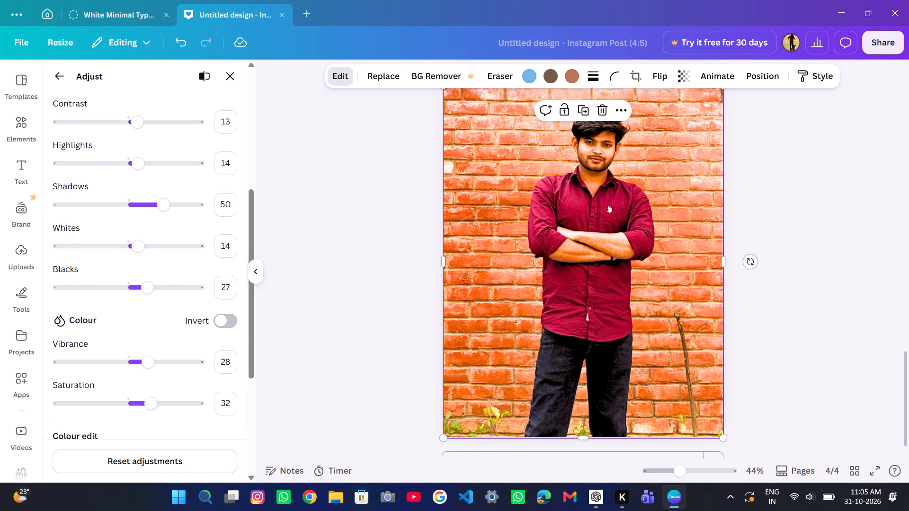
pyautogui.scroll(4, 138, 321)
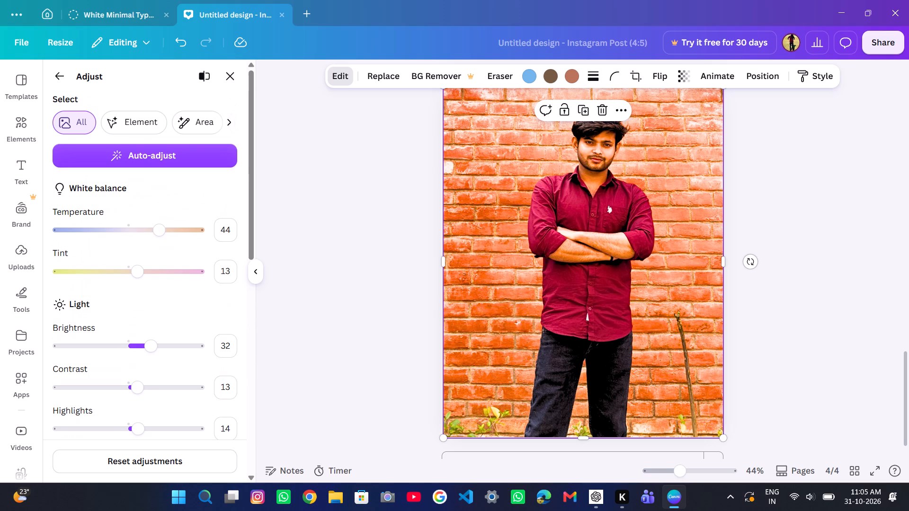
pyautogui.click(138, 321)
# Try highlights levels between -31 and 100 on the page 4 portrait and settle its highlights at 3.
pyautogui.moveTo(135, 431); pyautogui.dragTo(180, 433)
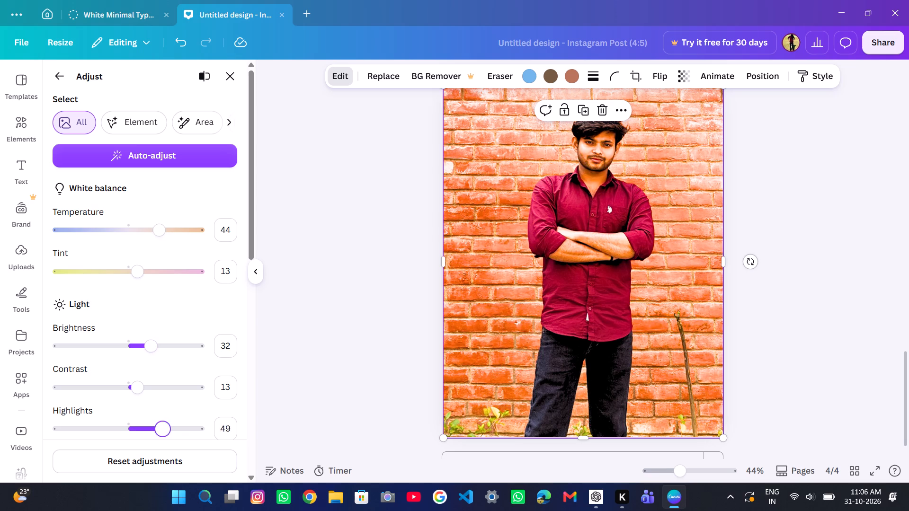
pyautogui.moveTo(180, 433); pyautogui.dragTo(156, 439)
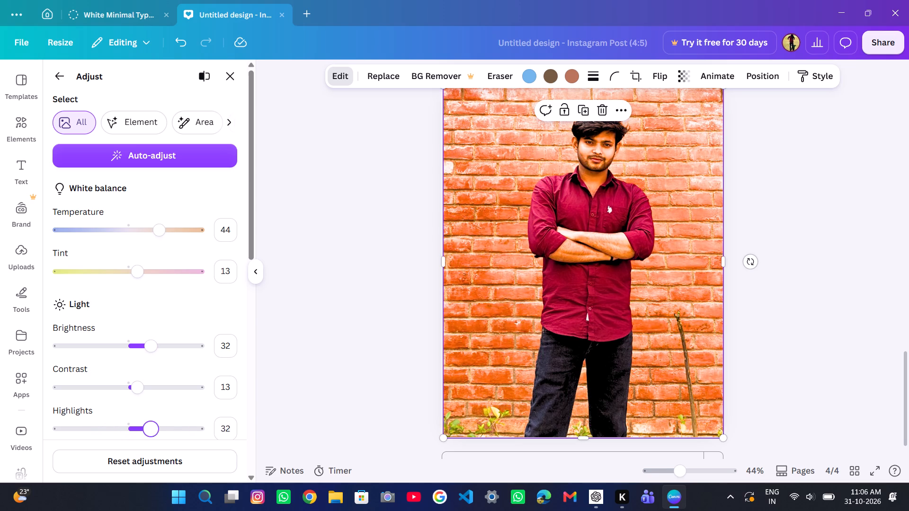
pyautogui.moveTo(156, 439); pyautogui.dragTo(166, 438)
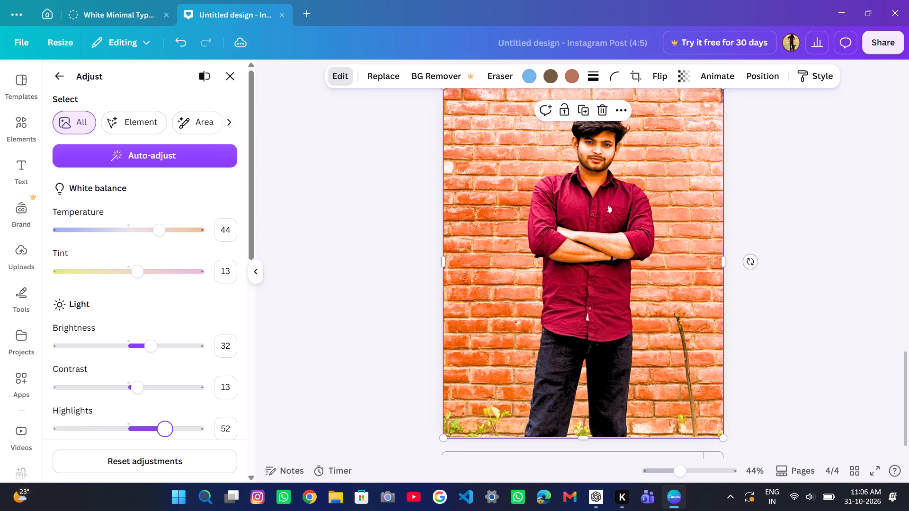
pyautogui.moveTo(166, 438); pyautogui.dragTo(167, 437)
pyautogui.moveTo(167, 437); pyautogui.dragTo(167, 437)
pyautogui.moveTo(167, 437); pyautogui.dragTo(167, 436)
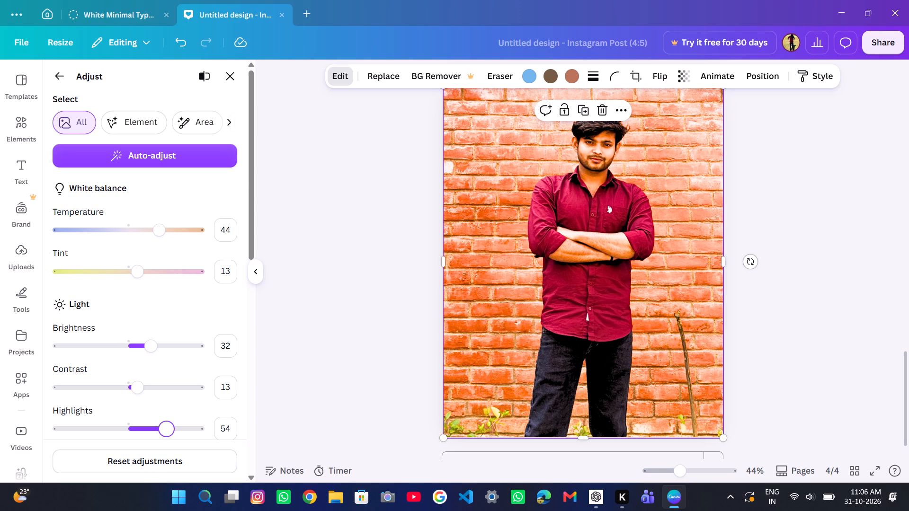
pyautogui.moveTo(167, 436); pyautogui.dragTo(158, 436)
pyautogui.moveTo(158, 436); pyautogui.dragTo(165, 439)
pyautogui.moveTo(165, 439); pyautogui.dragTo(188, 428)
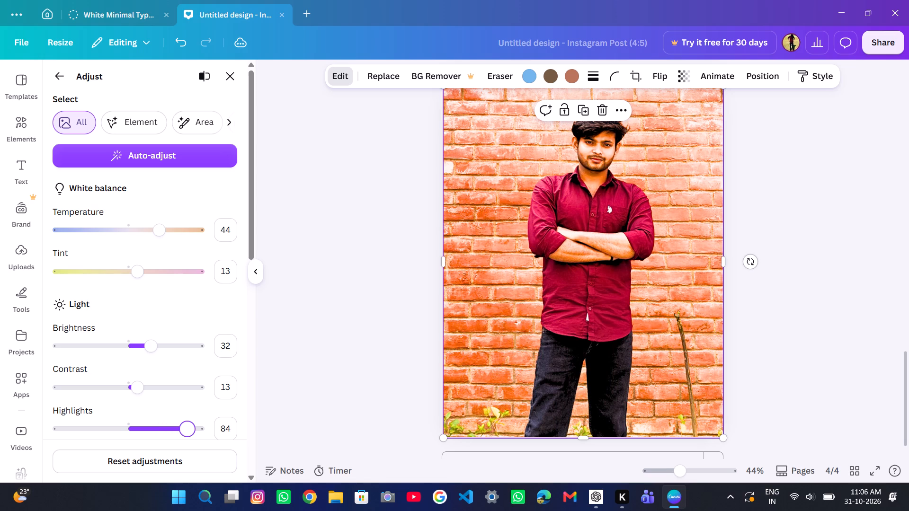
pyautogui.moveTo(188, 428); pyautogui.dragTo(190, 424)
pyautogui.moveTo(190, 424); pyautogui.dragTo(201, 425)
pyautogui.moveTo(201, 425); pyautogui.dragTo(202, 423)
pyautogui.moveTo(202, 423); pyautogui.dragTo(106, 410)
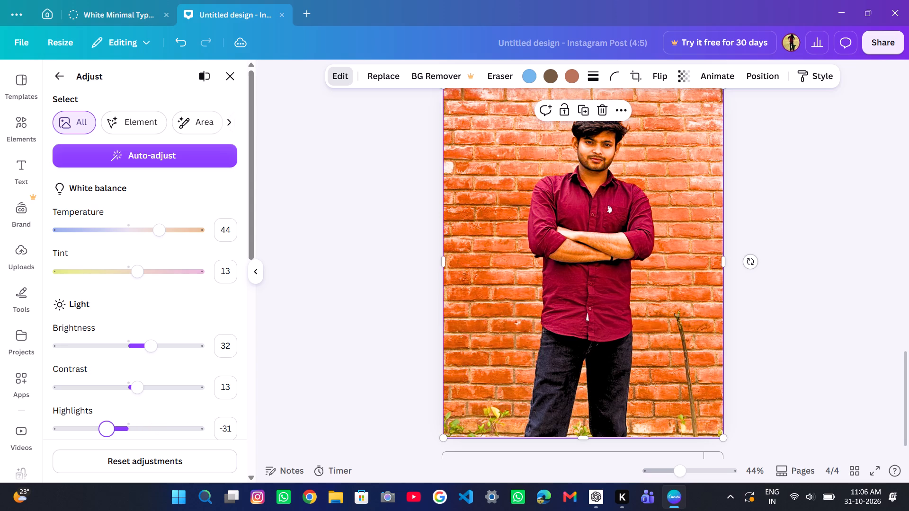
pyautogui.moveTo(106, 410); pyautogui.dragTo(142, 412)
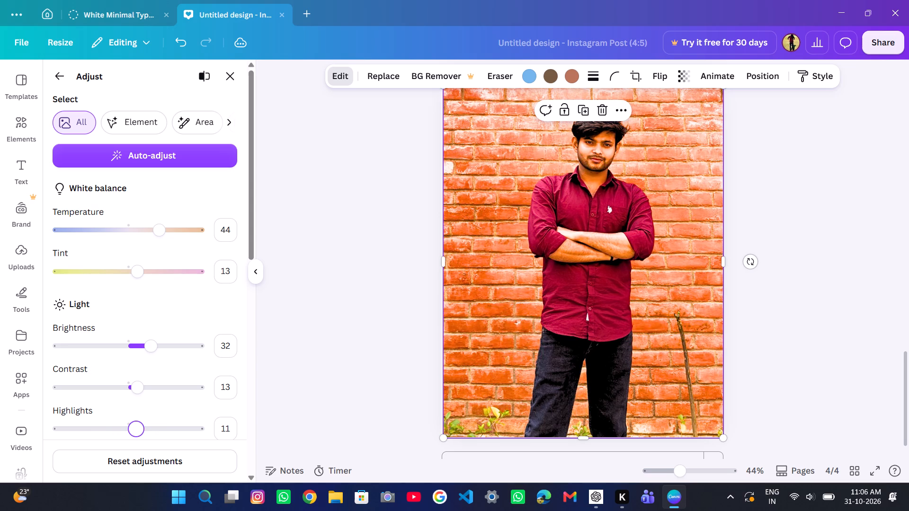
pyautogui.moveTo(142, 412); pyautogui.dragTo(132, 404)
pyautogui.moveTo(132, 404); pyautogui.dragTo(131, 409)
# Try blacks levels between -43 and 100 on the page 4 portrait, checking the face up close, and bring its blacks to 32.
pyautogui.scroll(-1, 131, 409)
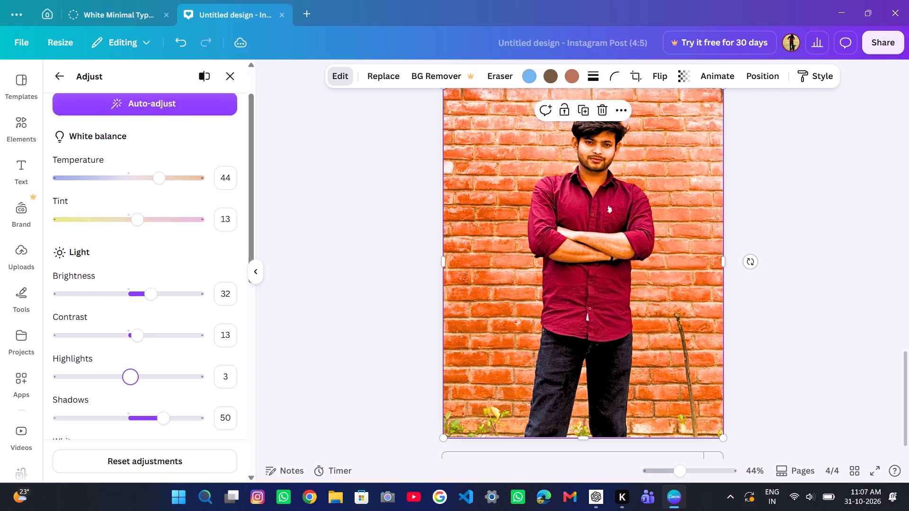
pyautogui.scroll(-1, 131, 409)
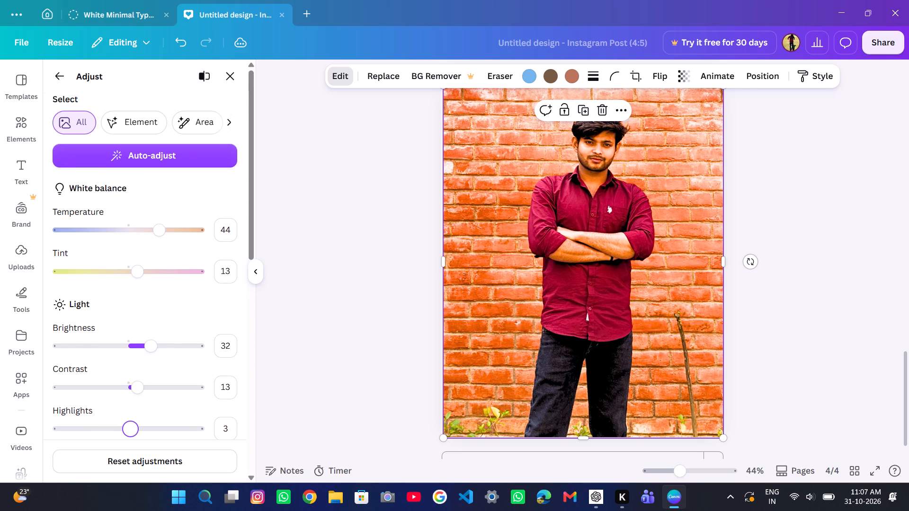
pyautogui.scroll(-1, 131, 409)
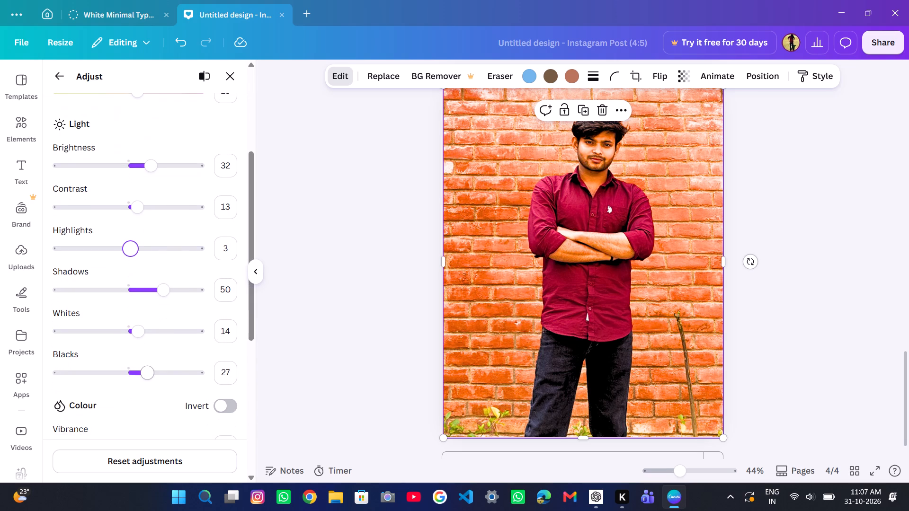
pyautogui.scroll(-1, 145, 352)
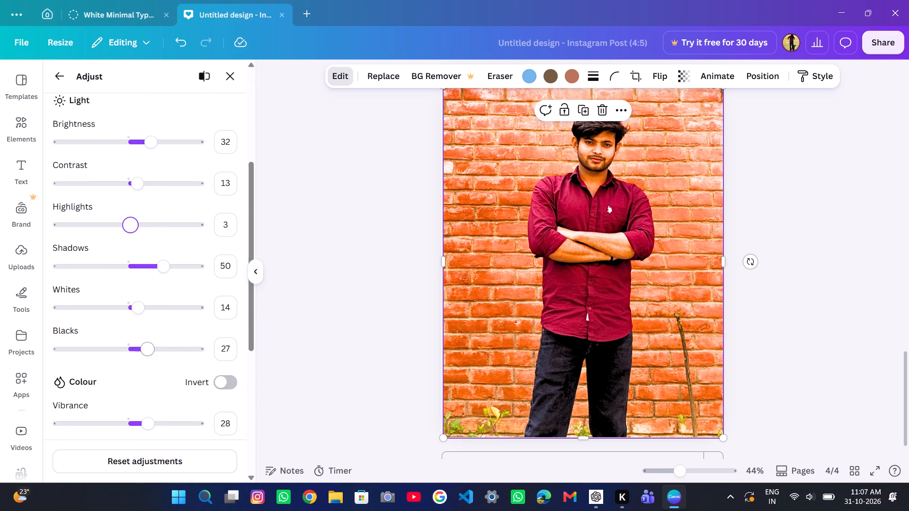
pyautogui.hscroll(1, 585, 172)
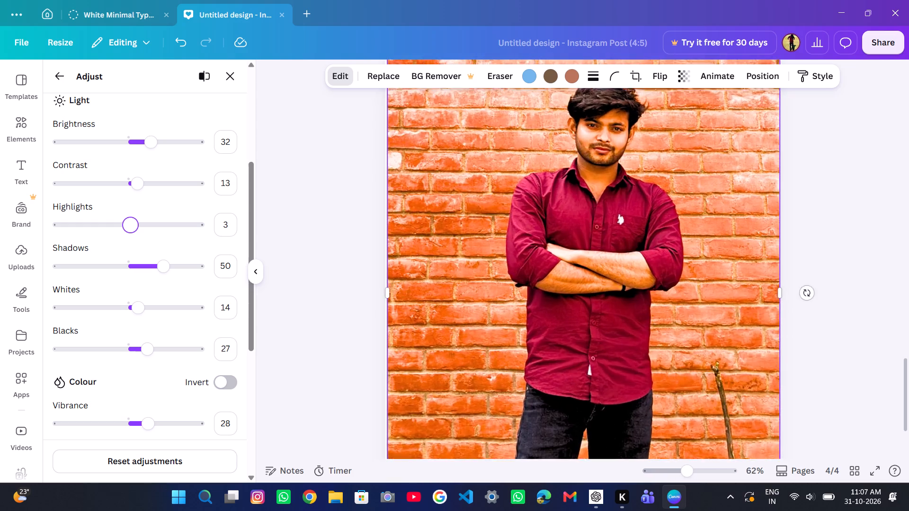
pyautogui.moveTo(609, 184); pyautogui.dragTo(552, 331)
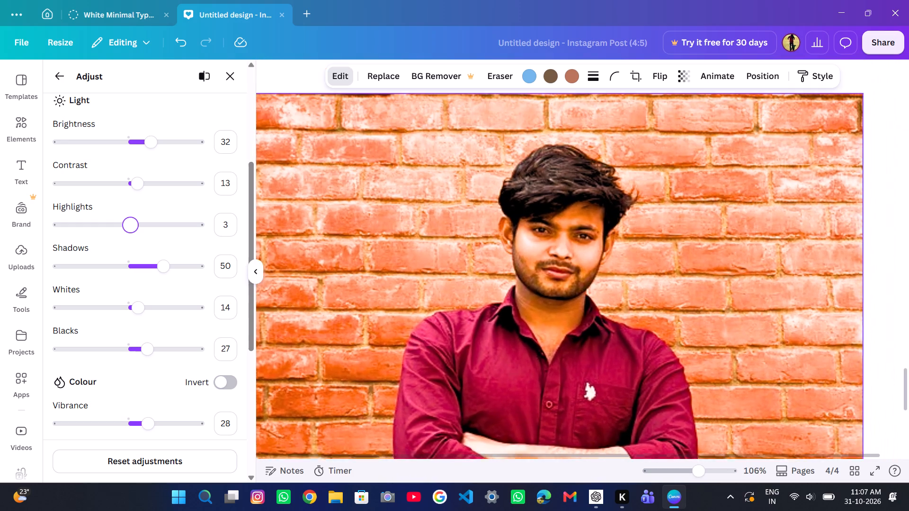
pyautogui.moveTo(552, 331); pyautogui.dragTo(551, 334)
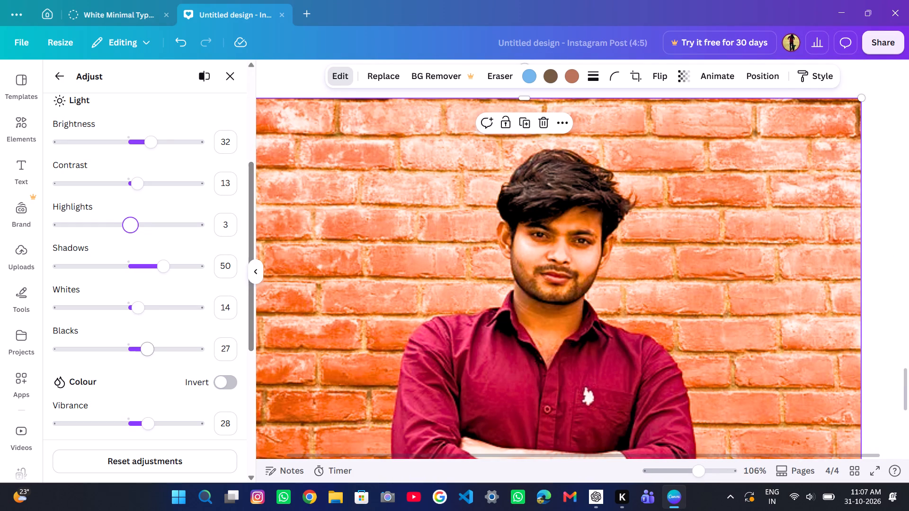
pyautogui.moveTo(147, 352); pyautogui.dragTo(120, 362)
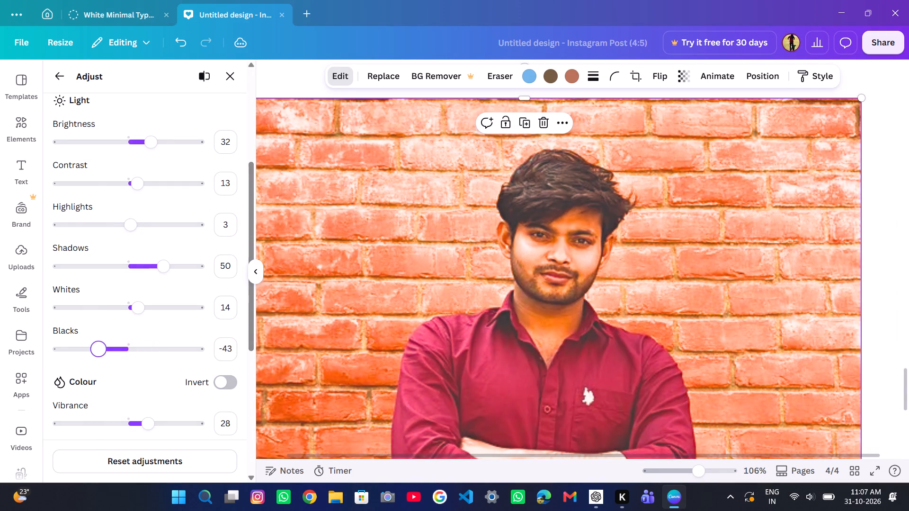
pyautogui.moveTo(120, 362); pyautogui.dragTo(222, 357)
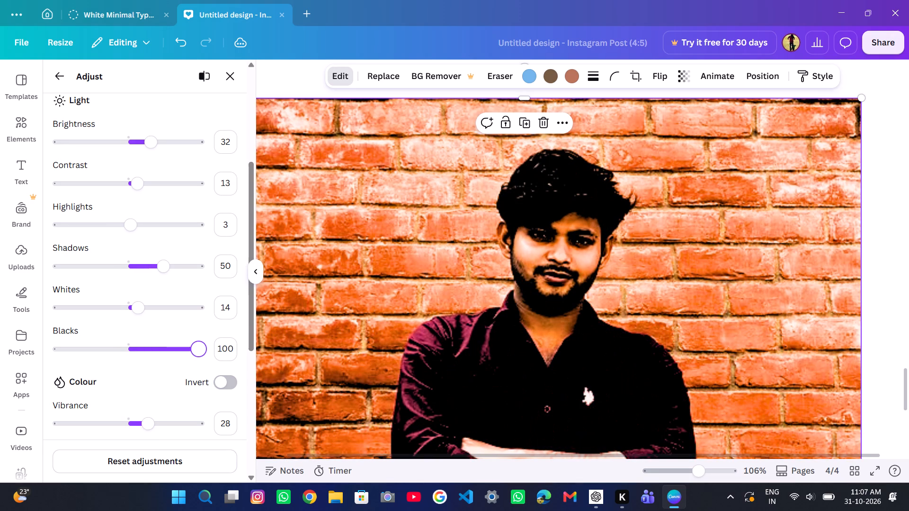
pyautogui.moveTo(222, 357); pyautogui.dragTo(159, 357)
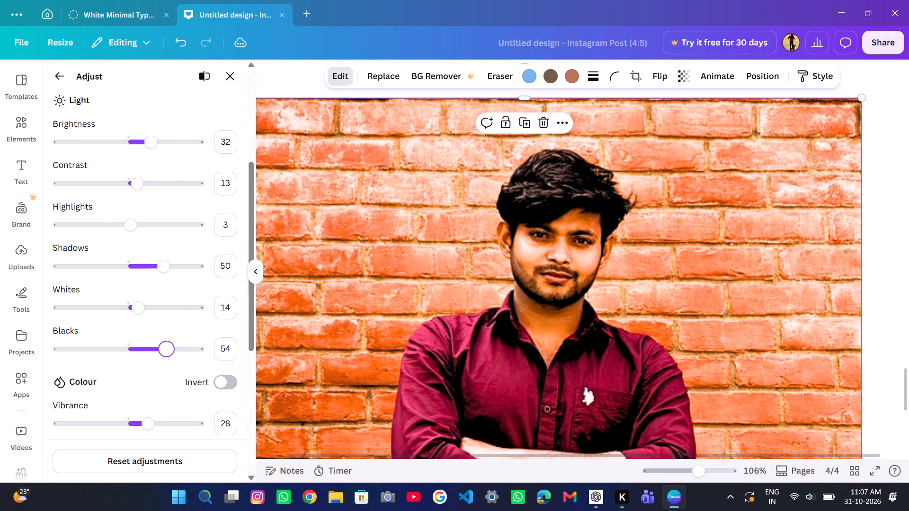
pyautogui.moveTo(159, 357); pyautogui.dragTo(146, 350)
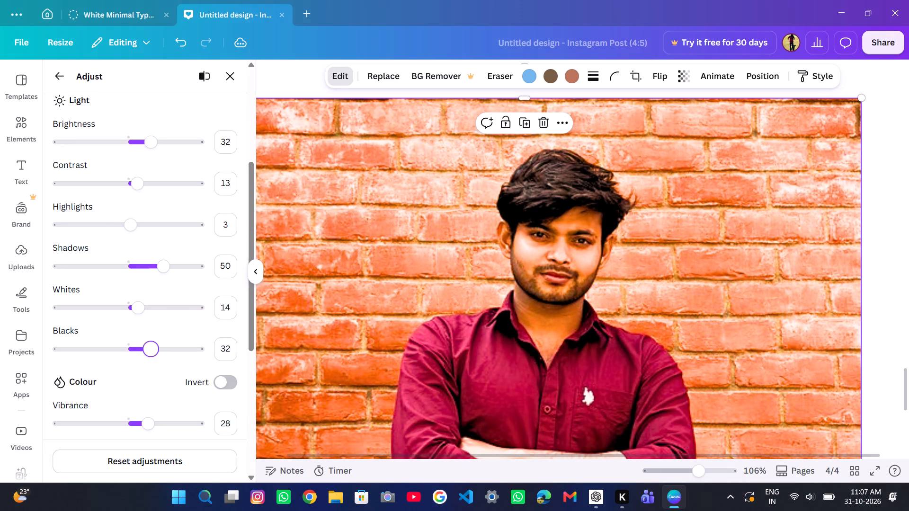
# Try blacks levels between 35 and 100 on the page 4 portrait and settle its blacks at 16.
pyautogui.moveTo(146, 350); pyautogui.dragTo(159, 348)
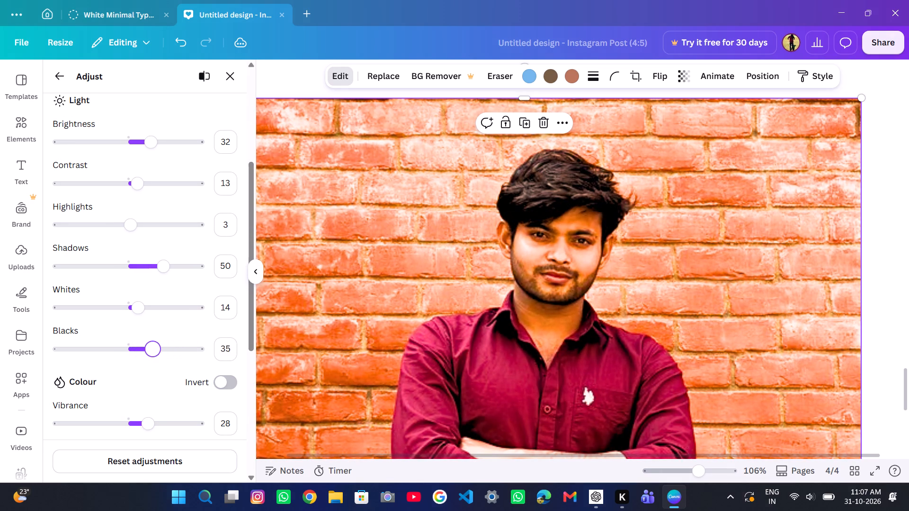
pyautogui.moveTo(159, 348); pyautogui.dragTo(199, 344)
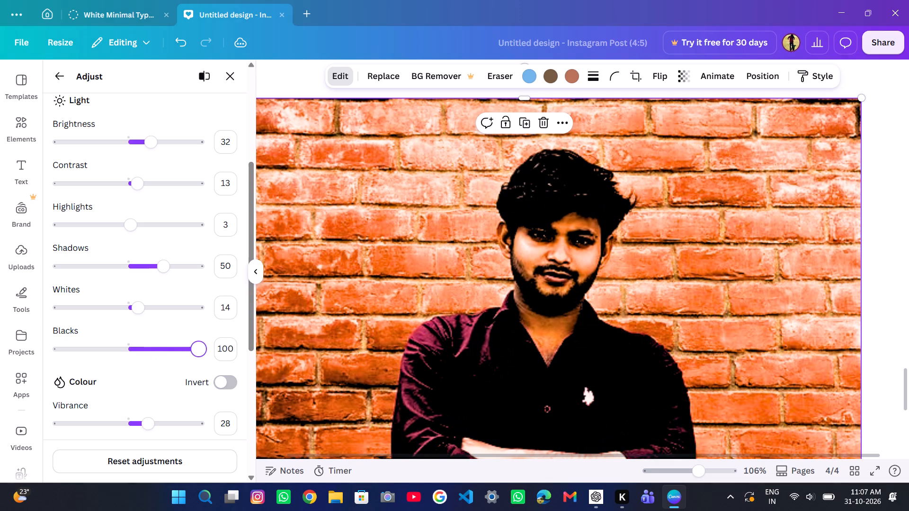
pyautogui.moveTo(199, 344); pyautogui.dragTo(165, 341)
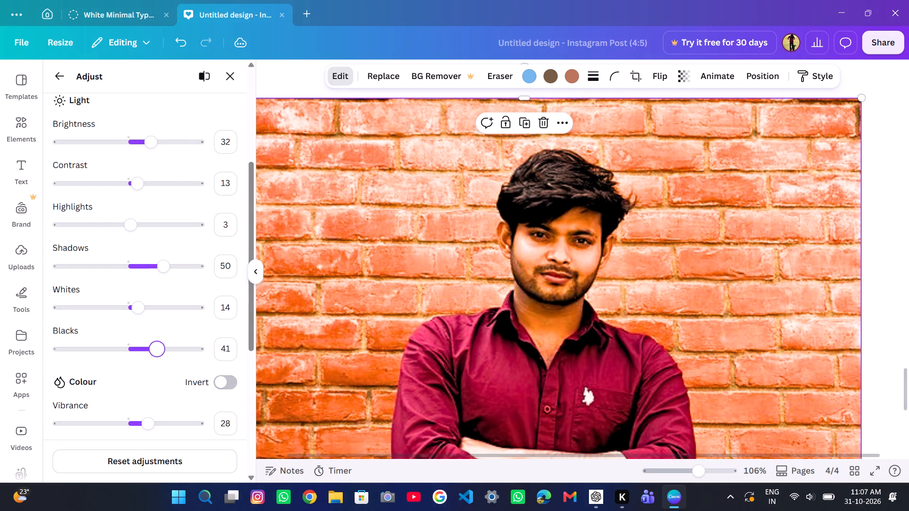
pyautogui.moveTo(165, 341); pyautogui.dragTo(210, 330)
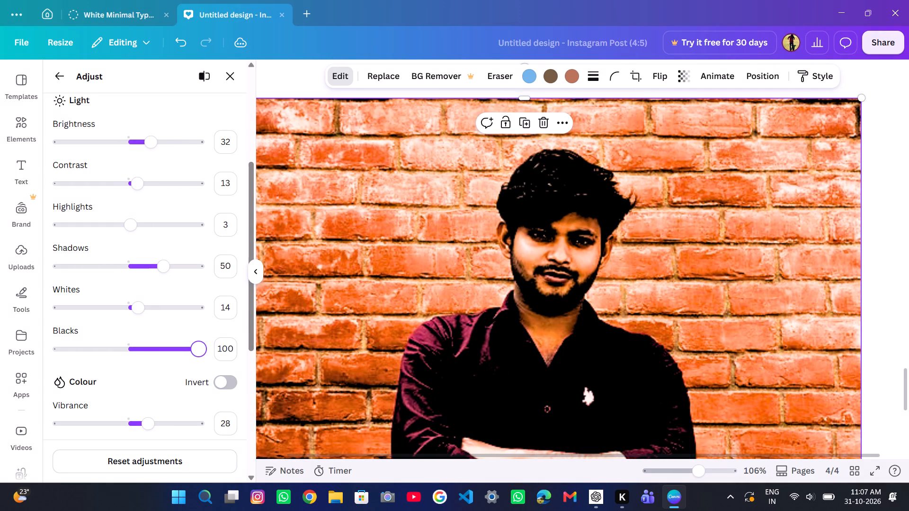
pyautogui.moveTo(210, 330); pyautogui.dragTo(201, 330)
pyautogui.moveTo(201, 330); pyautogui.dragTo(187, 330)
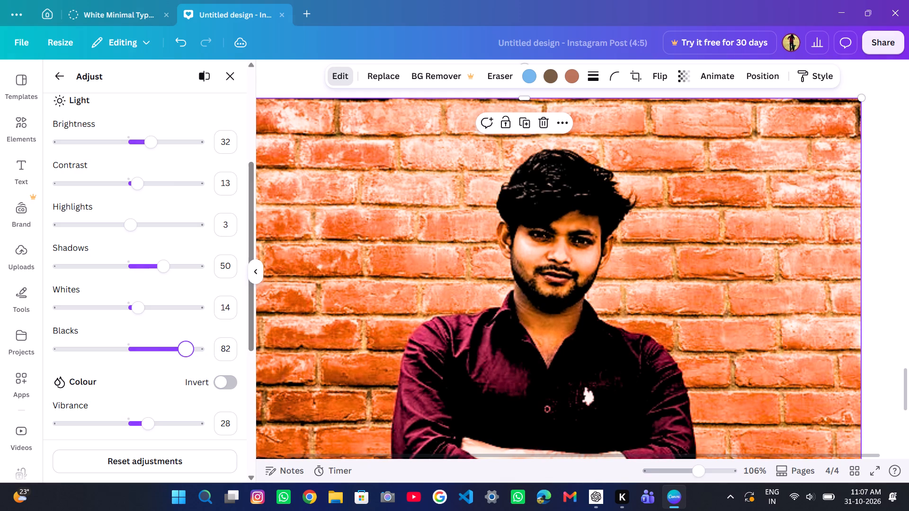
pyautogui.moveTo(187, 330); pyautogui.dragTo(160, 330)
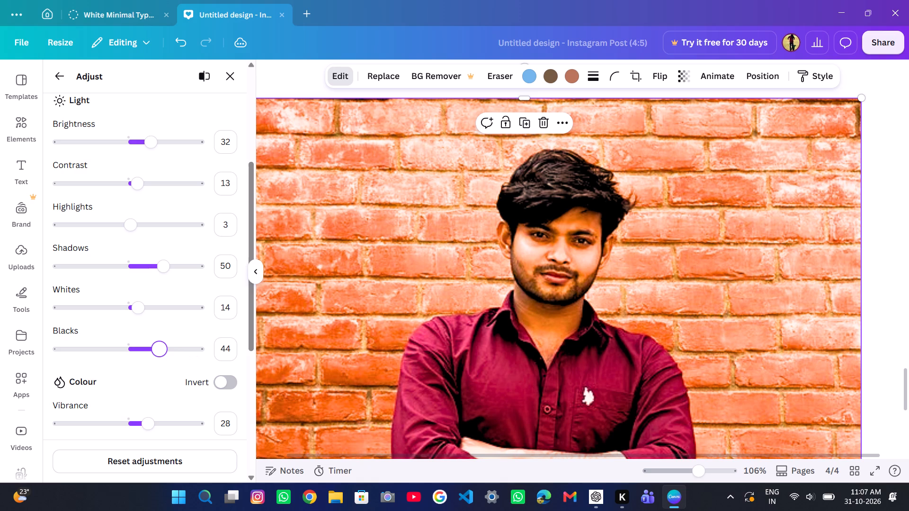
pyautogui.moveTo(160, 330); pyautogui.dragTo(140, 335)
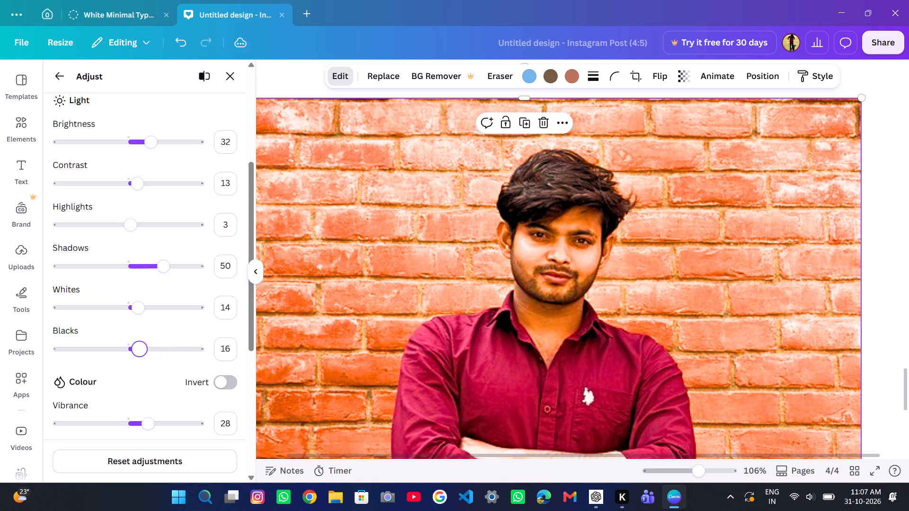
pyautogui.moveTo(140, 335); pyautogui.dragTo(140, 336)
pyautogui.scroll(-1, 140, 336)
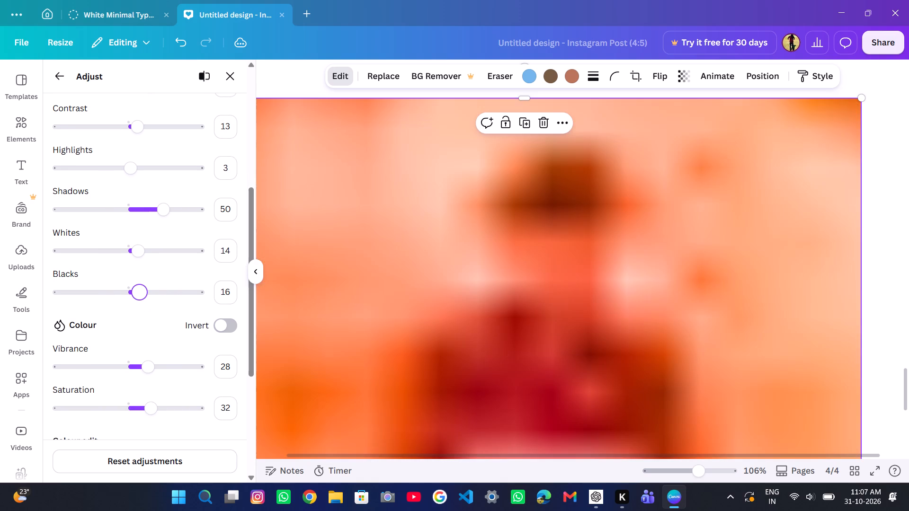
pyautogui.click(141, 286)
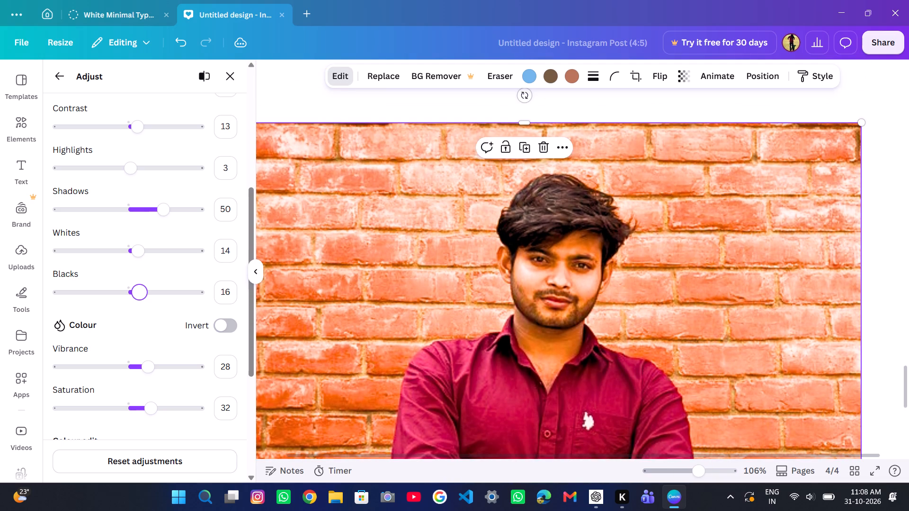
# Try vibrance levels between -57 and 100 on the page 4 portrait and settle its vibrance at 0.
pyautogui.scroll(-3, 373, 264)
pyautogui.scroll(1, 373, 264)
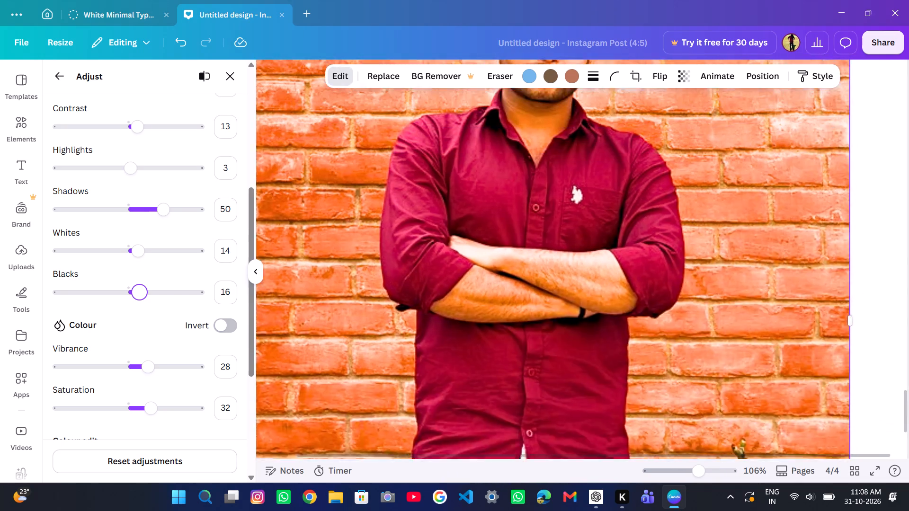
pyautogui.scroll(2, 373, 264)
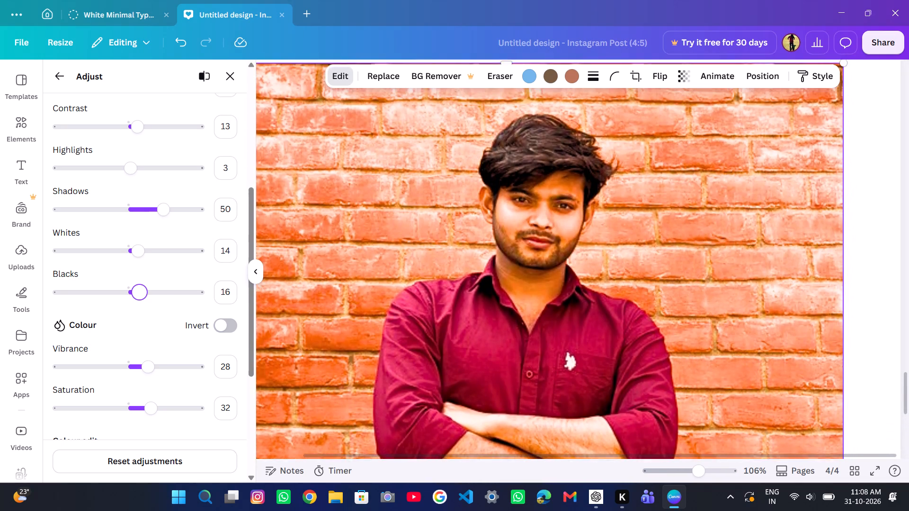
pyautogui.scroll(1, 373, 264)
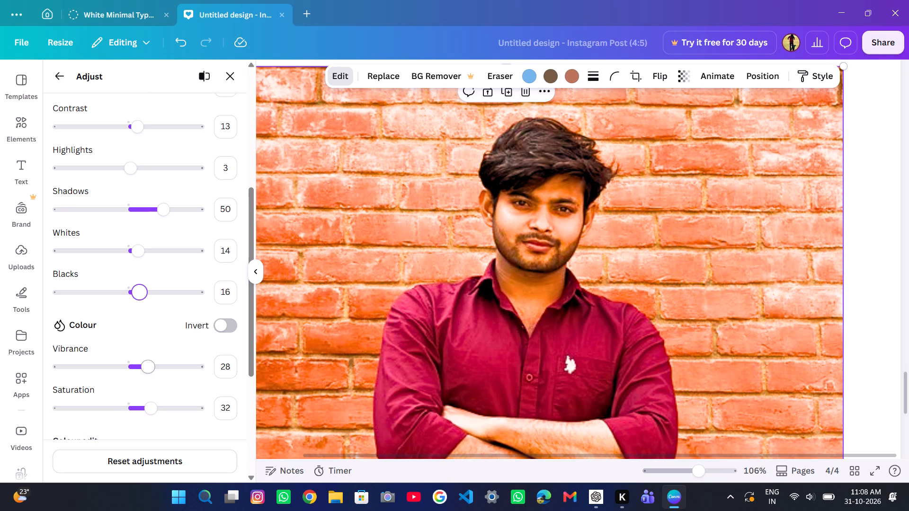
pyautogui.moveTo(148, 367); pyautogui.dragTo(213, 378)
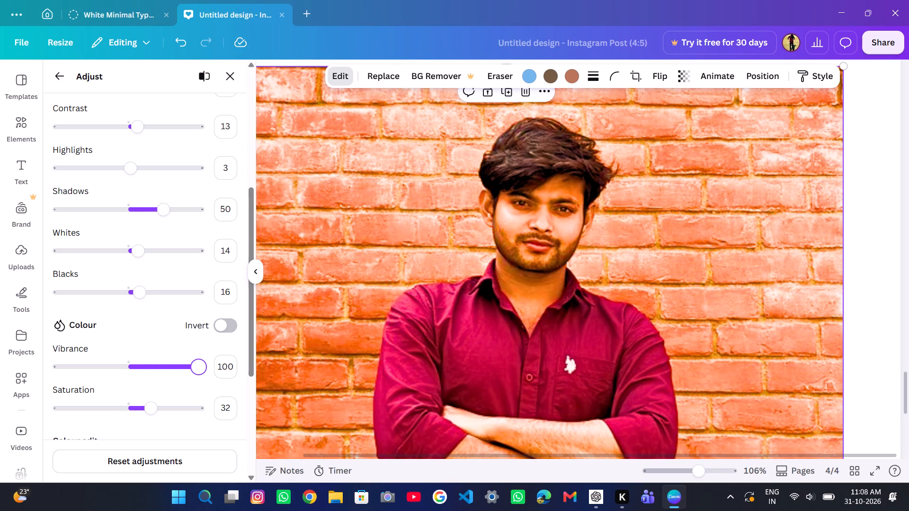
pyautogui.moveTo(213, 378); pyautogui.dragTo(182, 395)
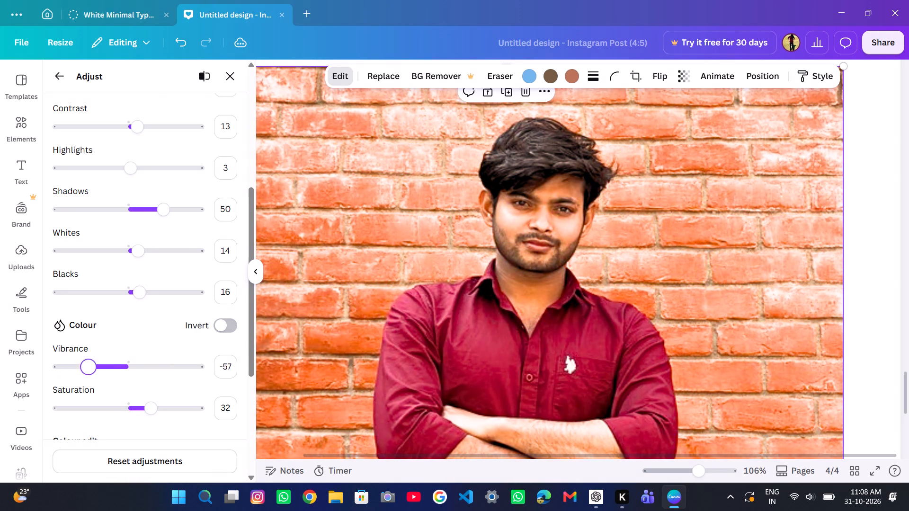
pyautogui.moveTo(182, 395); pyautogui.dragTo(137, 386)
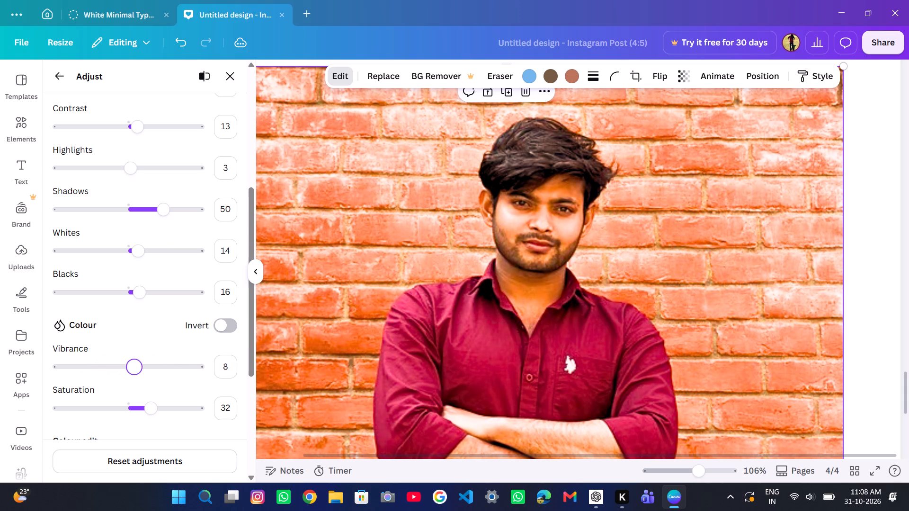
pyautogui.moveTo(137, 386); pyautogui.dragTo(124, 380)
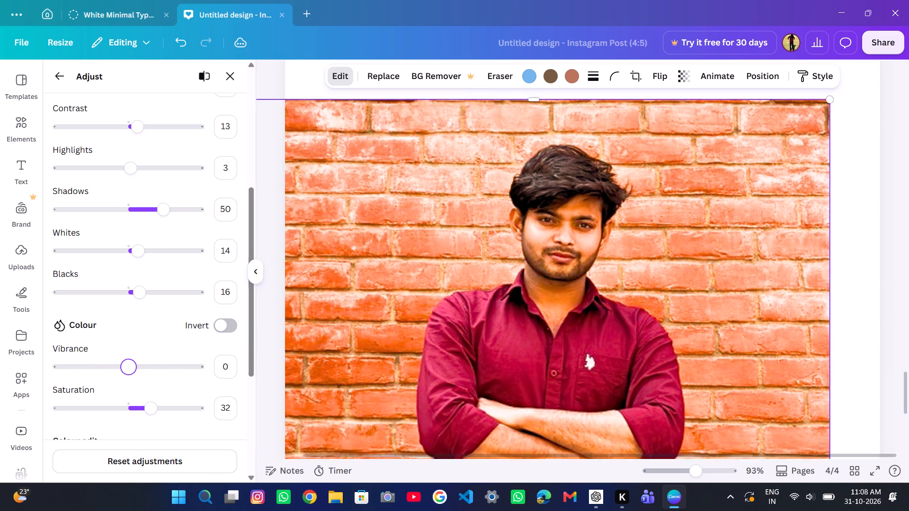
# Move the portrait up and across on page 4 so it aligns with the page edges and fills the page.
pyautogui.scroll(-1, 325, 340)
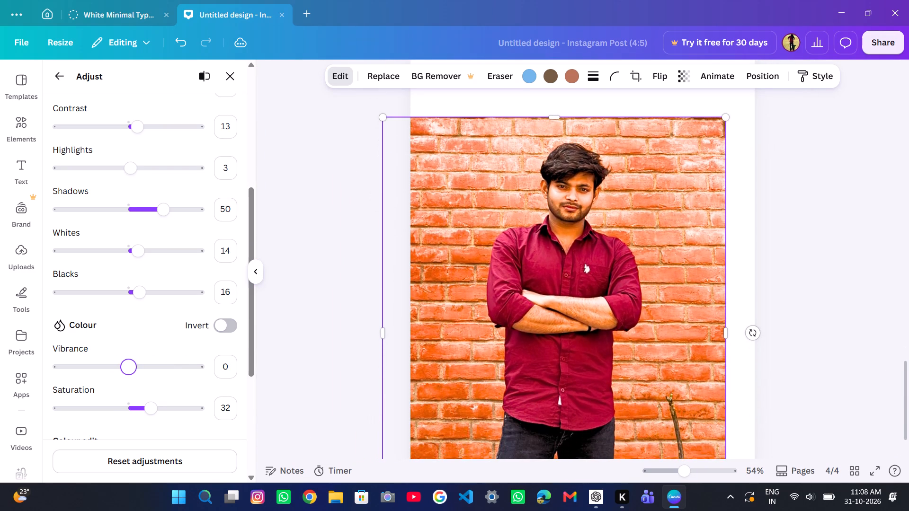
pyautogui.scroll(-1, 325, 340)
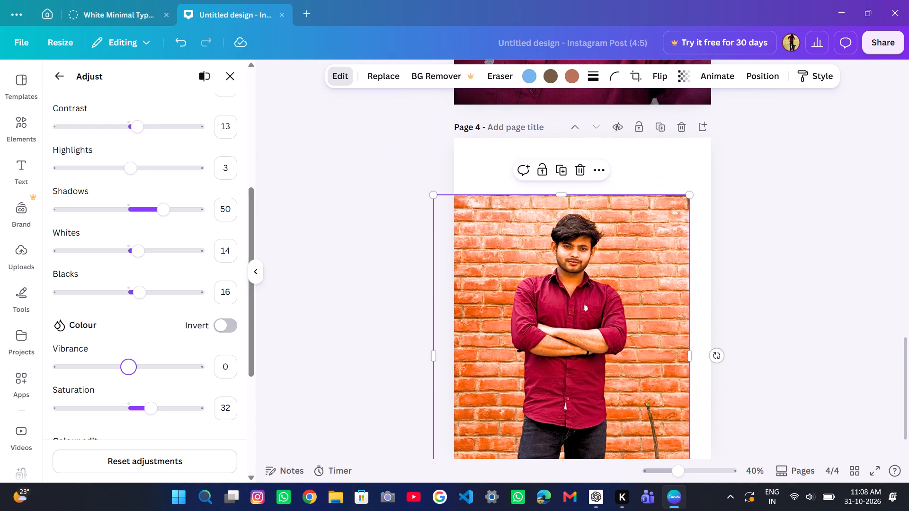
pyautogui.moveTo(544, 310); pyautogui.dragTo(560, 254)
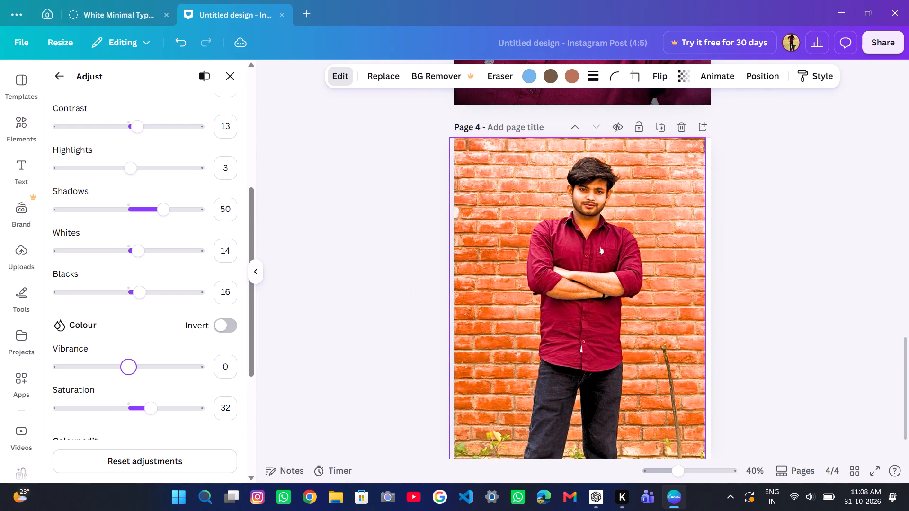
pyautogui.moveTo(560, 254); pyautogui.dragTo(562, 254)
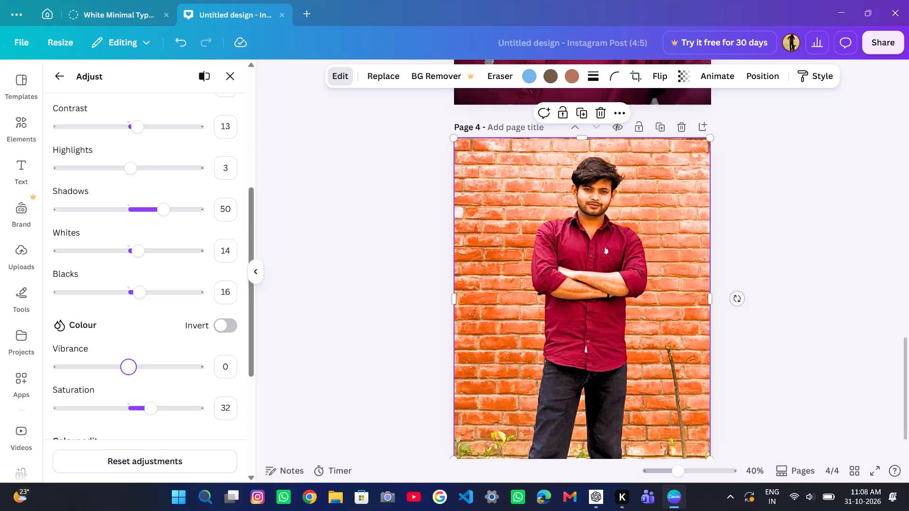
pyautogui.click(341, 248)
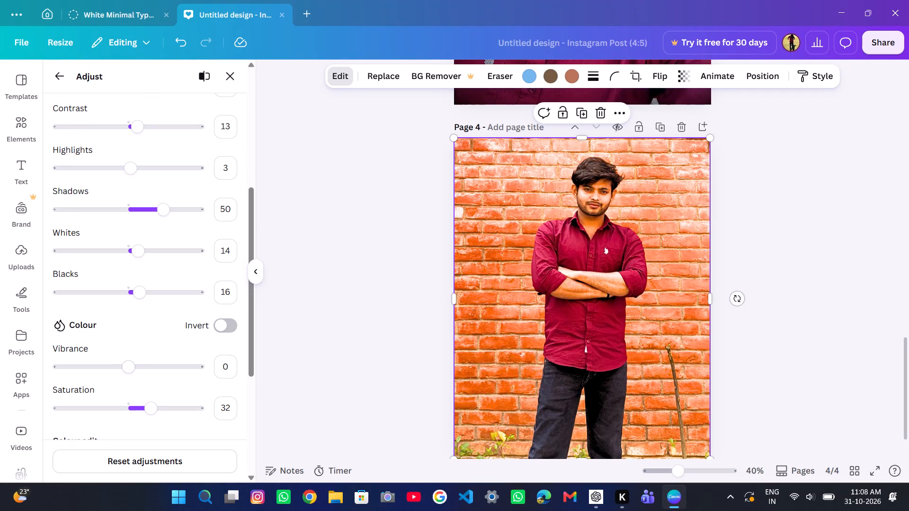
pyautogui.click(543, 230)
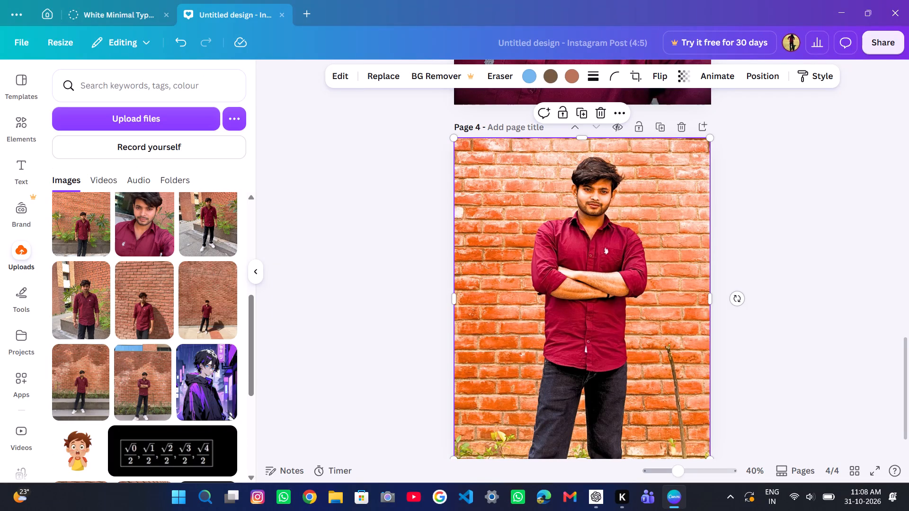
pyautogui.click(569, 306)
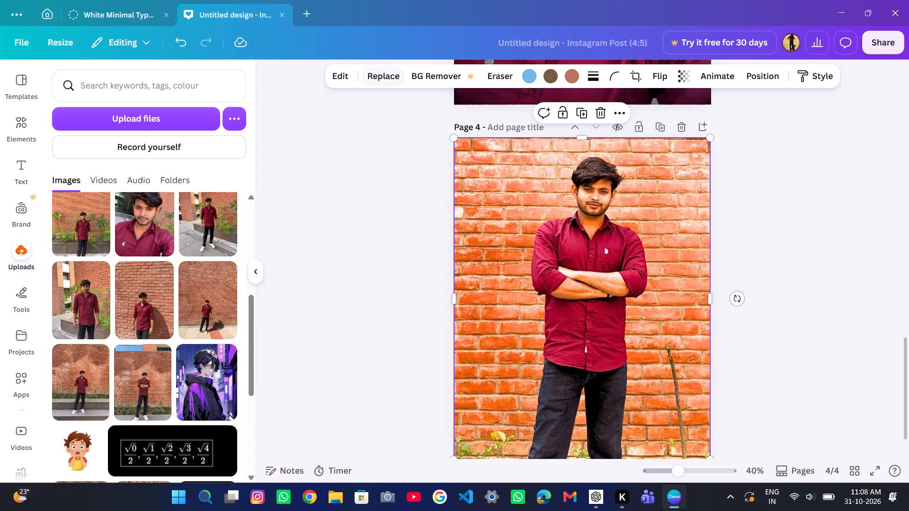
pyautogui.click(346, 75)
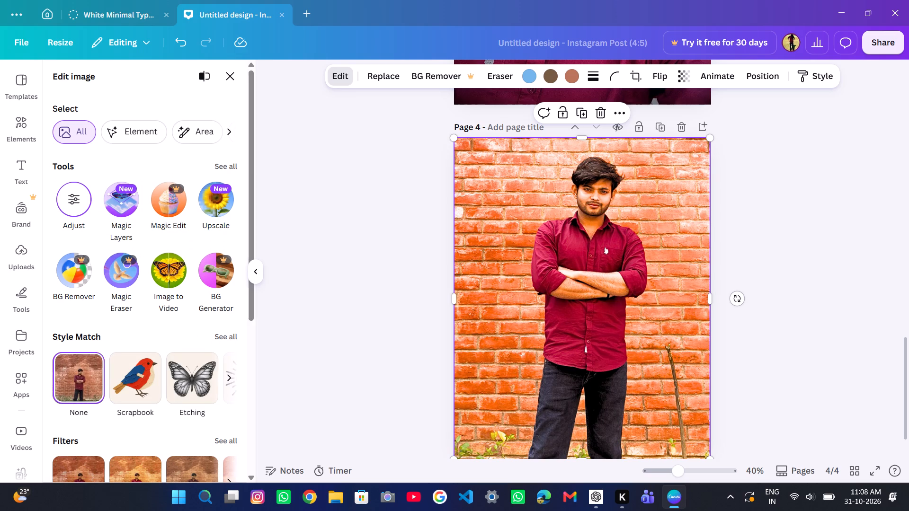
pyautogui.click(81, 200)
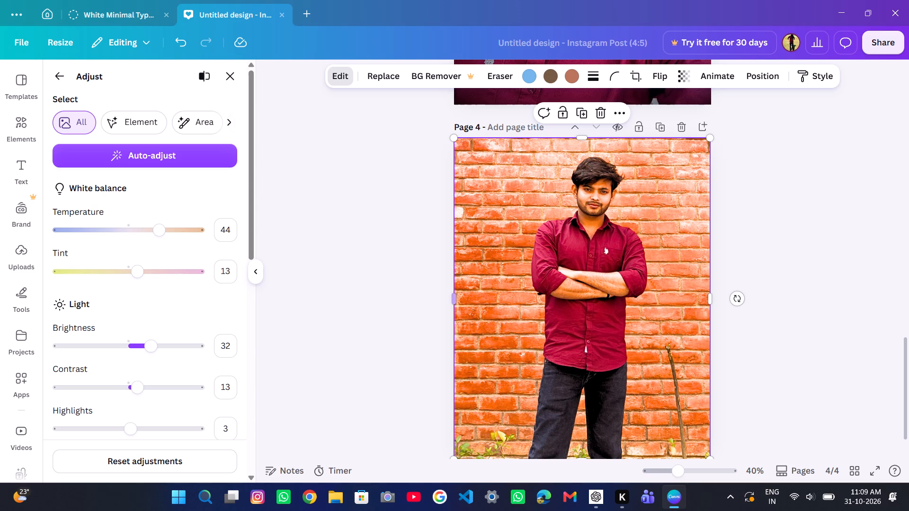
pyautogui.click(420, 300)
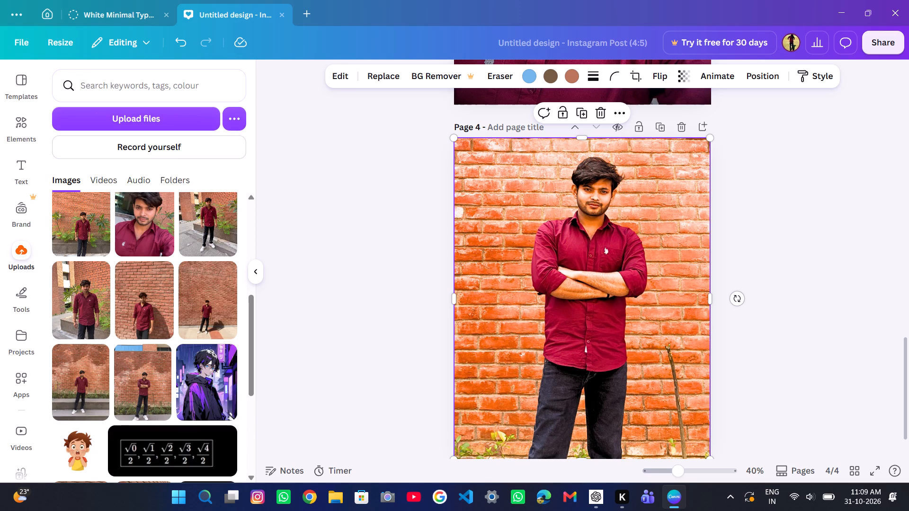
# Open the page 4 portrait's image adjustments, try tint levels between 0 and 55, and bring its tint to 22.
pyautogui.click(339, 69)
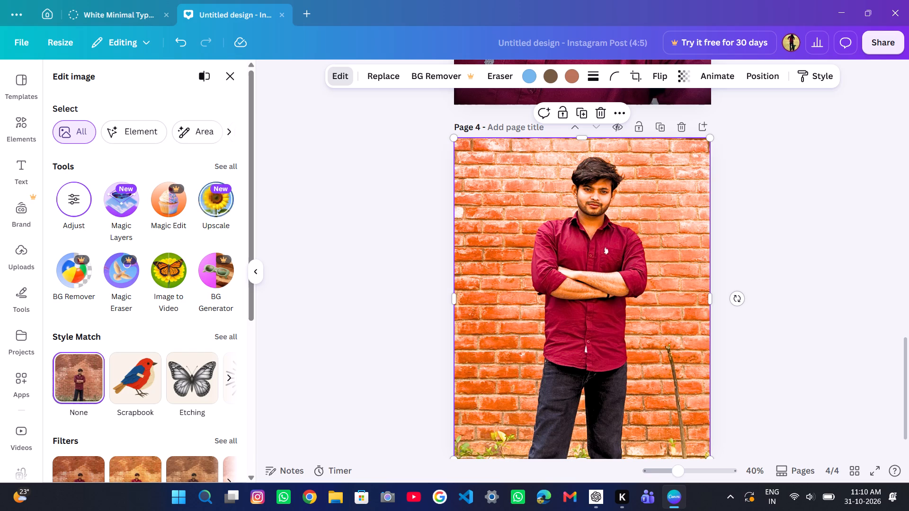
pyautogui.click(62, 206)
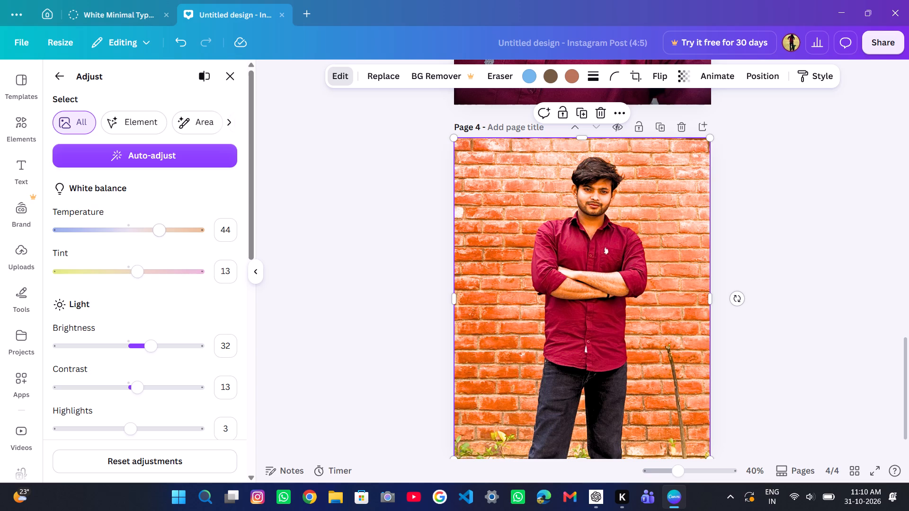
pyautogui.moveTo(127, 271); pyautogui.dragTo(143, 273)
pyautogui.moveTo(143, 273); pyautogui.dragTo(163, 281)
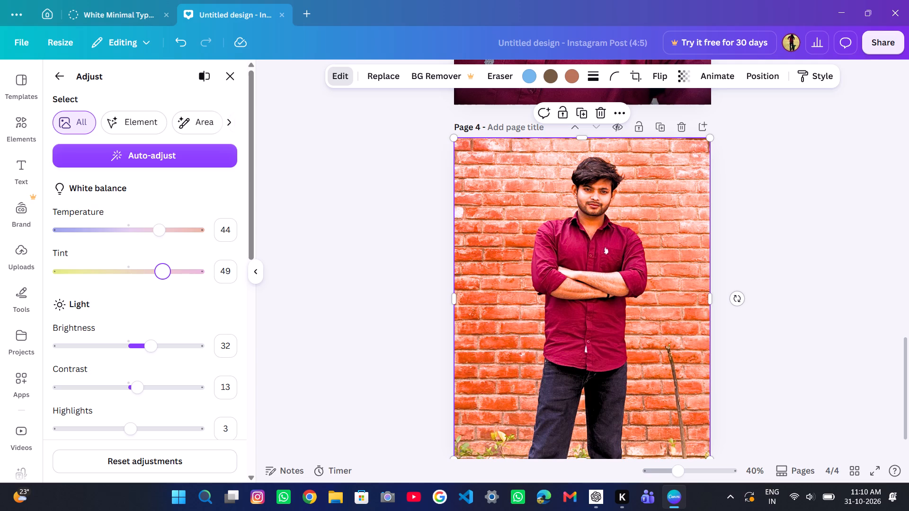
pyautogui.moveTo(163, 281); pyautogui.dragTo(141, 281)
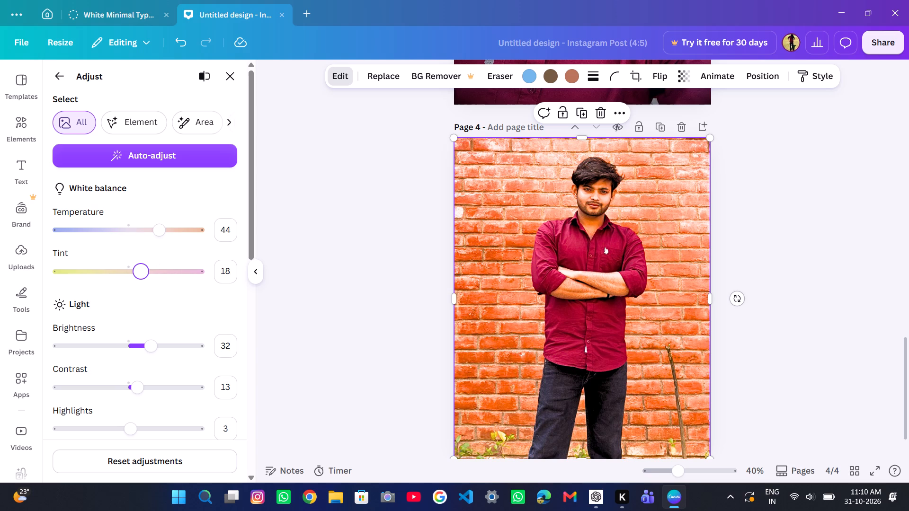
pyautogui.moveTo(141, 281); pyautogui.dragTo(165, 266)
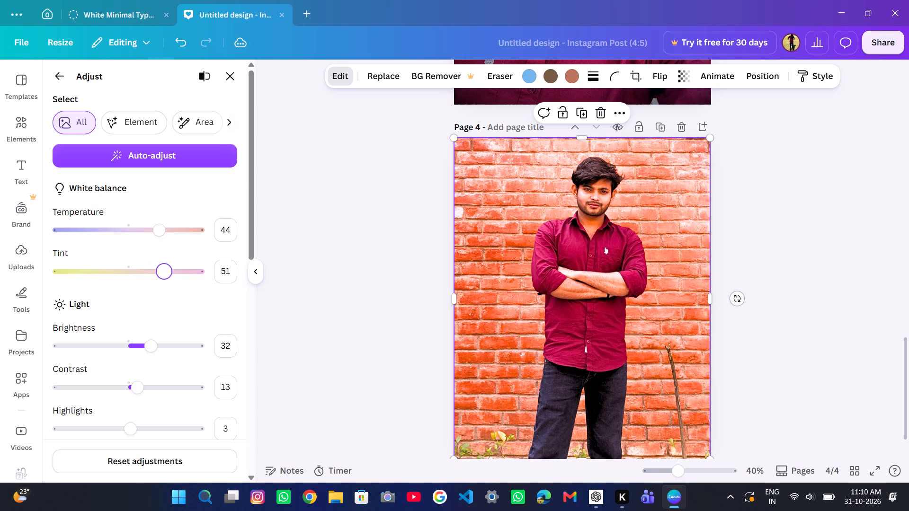
pyautogui.moveTo(165, 266); pyautogui.dragTo(165, 267)
pyautogui.moveTo(165, 267); pyautogui.dragTo(136, 265)
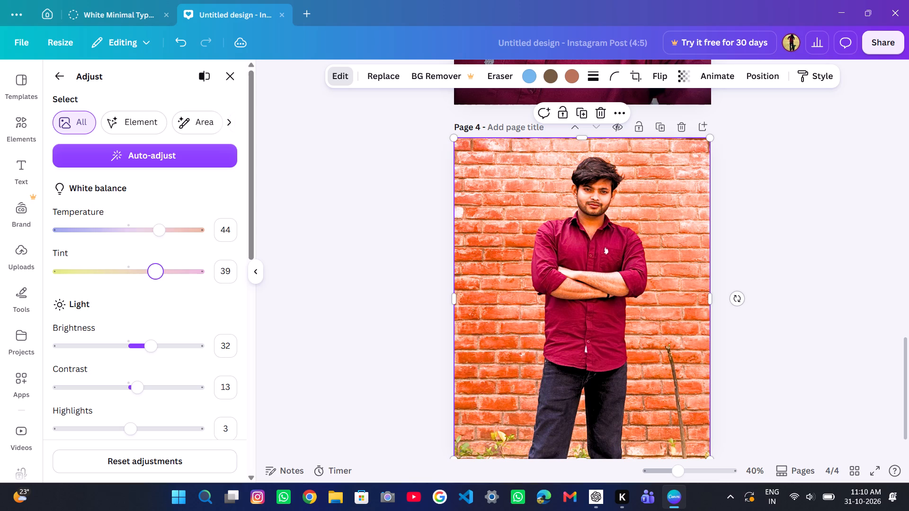
pyautogui.moveTo(136, 265); pyautogui.dragTo(132, 265)
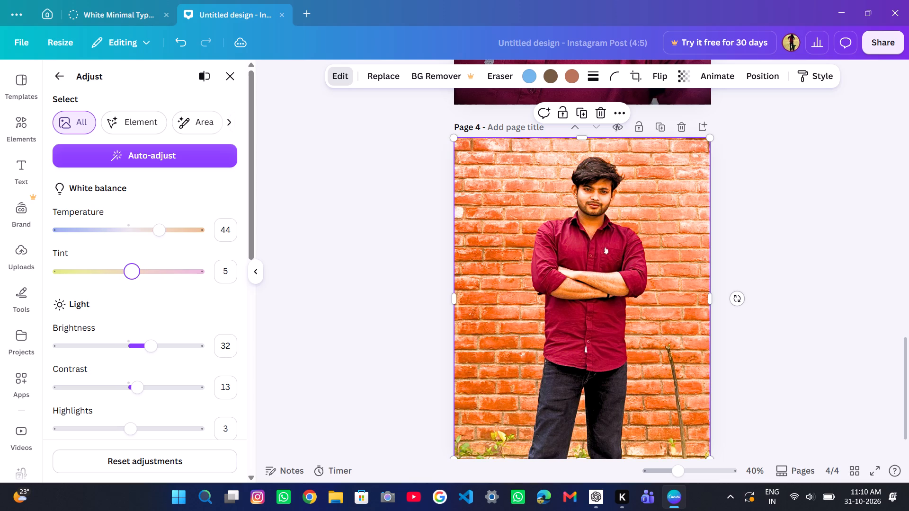
pyautogui.moveTo(132, 265); pyautogui.dragTo(139, 249)
pyautogui.moveTo(139, 249); pyautogui.dragTo(168, 253)
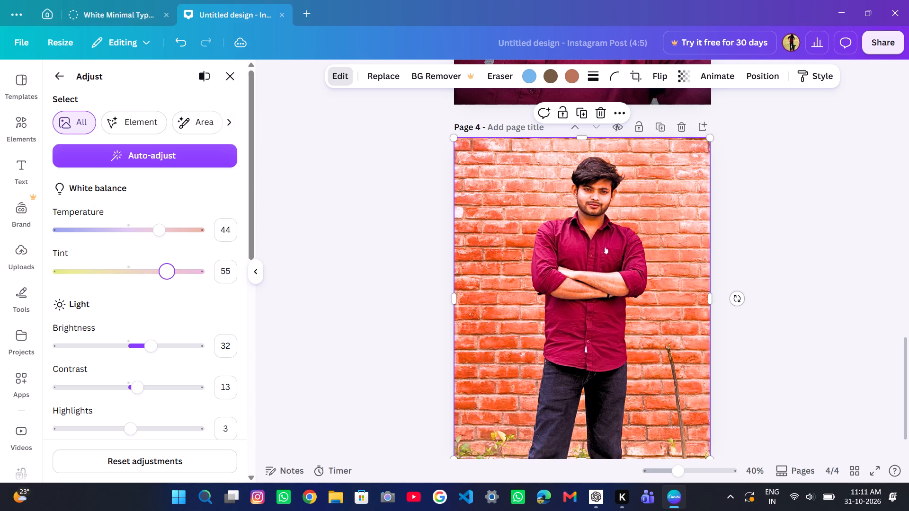
pyautogui.moveTo(168, 253); pyautogui.dragTo(149, 255)
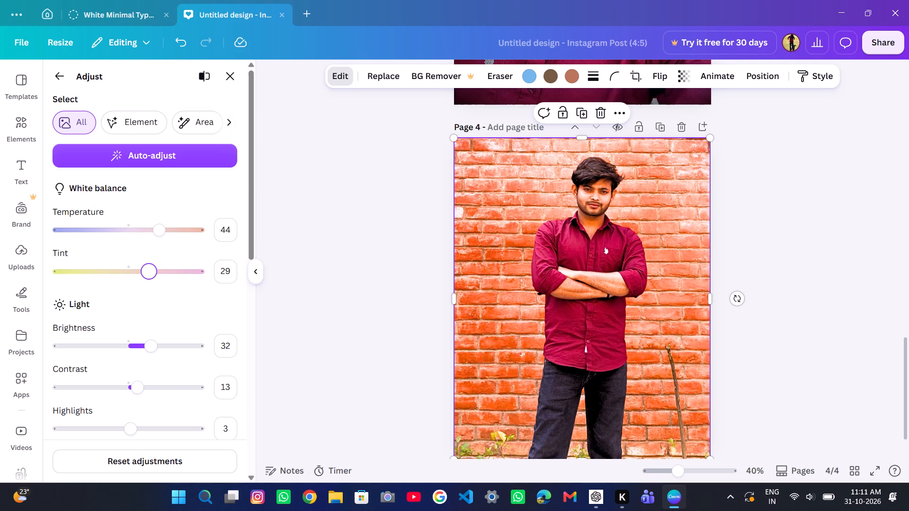
pyautogui.moveTo(149, 255); pyautogui.dragTo(144, 255)
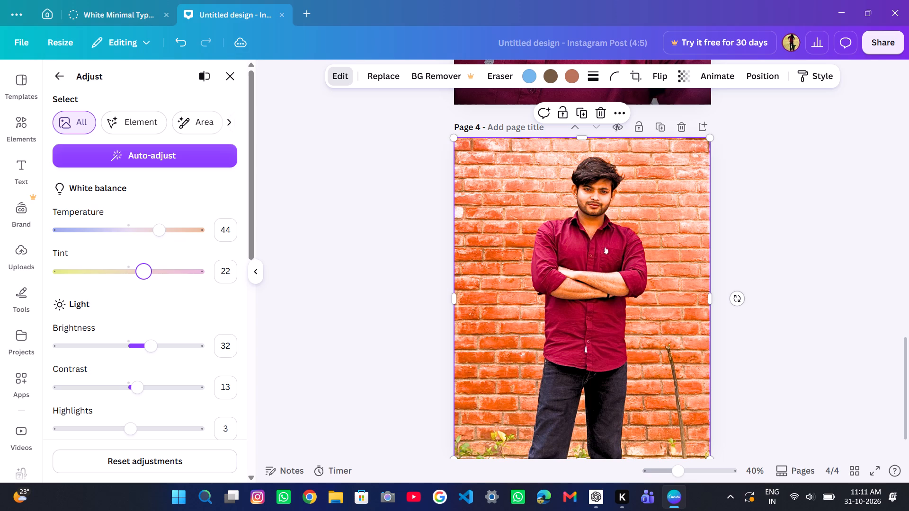
pyautogui.moveTo(144, 255); pyautogui.dragTo(144, 255)
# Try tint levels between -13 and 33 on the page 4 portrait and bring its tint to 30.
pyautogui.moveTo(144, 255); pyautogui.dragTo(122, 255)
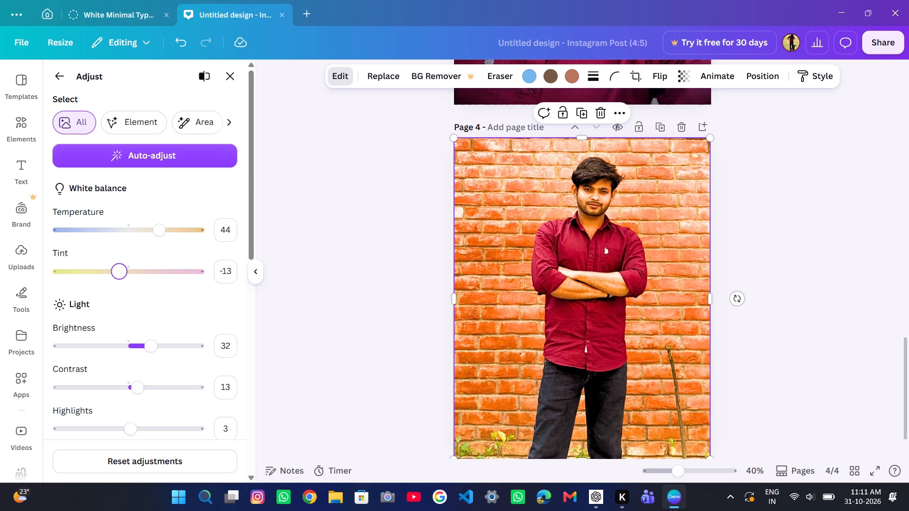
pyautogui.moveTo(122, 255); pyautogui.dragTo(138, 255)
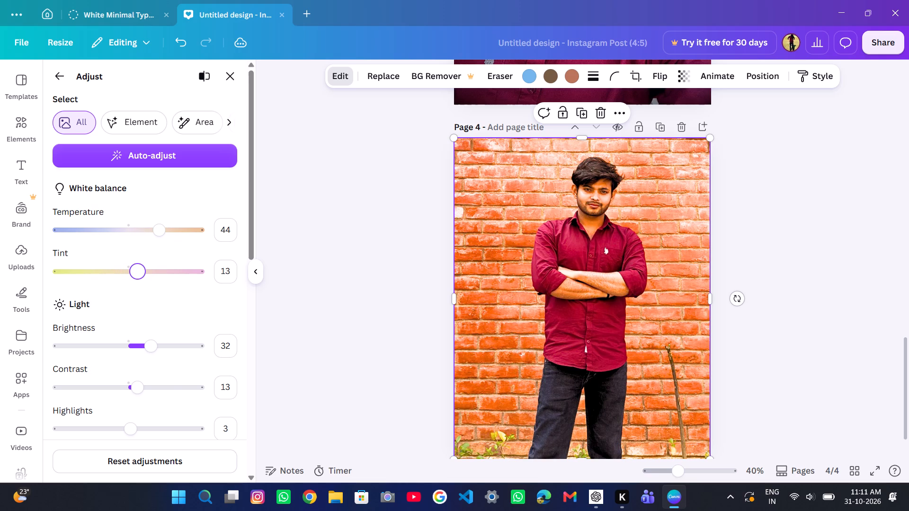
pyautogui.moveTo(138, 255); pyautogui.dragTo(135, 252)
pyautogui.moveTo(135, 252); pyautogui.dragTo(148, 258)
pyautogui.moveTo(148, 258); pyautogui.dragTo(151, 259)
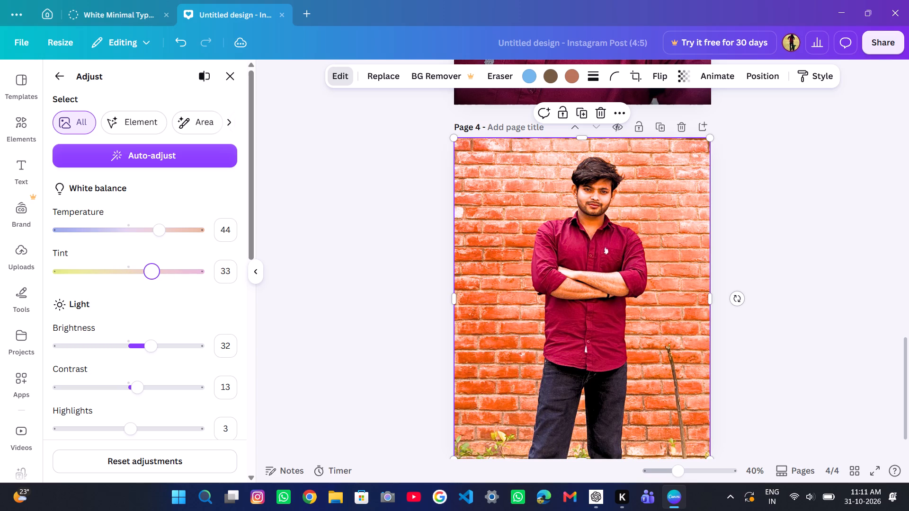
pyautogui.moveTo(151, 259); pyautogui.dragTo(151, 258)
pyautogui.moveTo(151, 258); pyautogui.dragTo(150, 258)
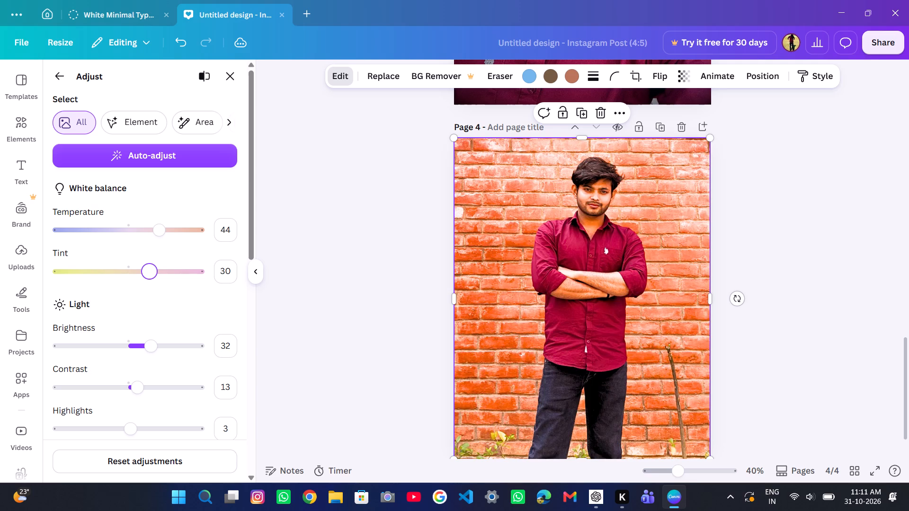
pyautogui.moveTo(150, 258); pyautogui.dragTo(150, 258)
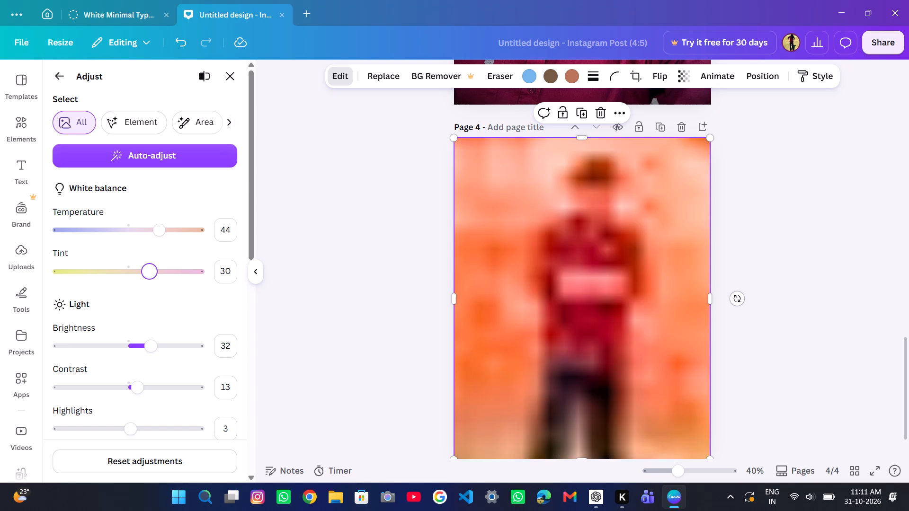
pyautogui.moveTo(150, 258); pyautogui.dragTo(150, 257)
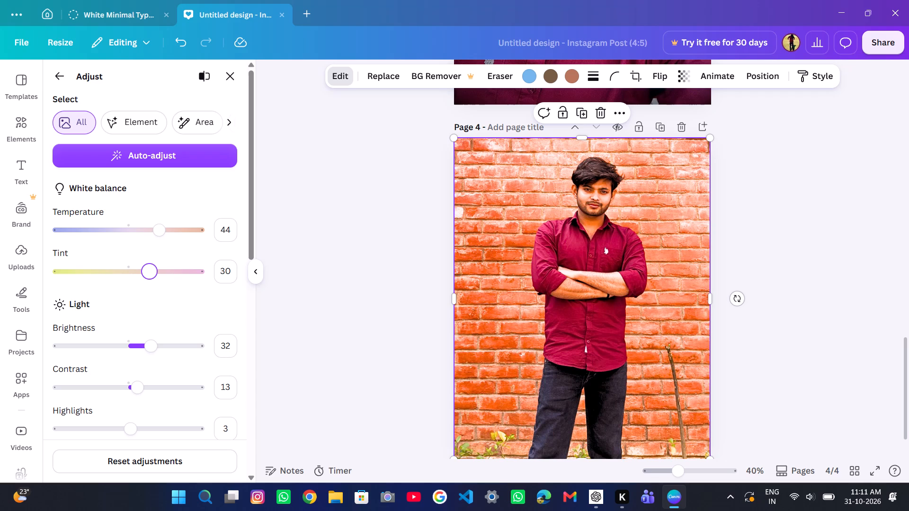
# Try tint levels between -8 and 46 on the page 4 portrait and settle its tint at 22.
pyautogui.moveTo(150, 257); pyautogui.dragTo(162, 259)
pyautogui.moveTo(162, 259); pyautogui.dragTo(130, 258)
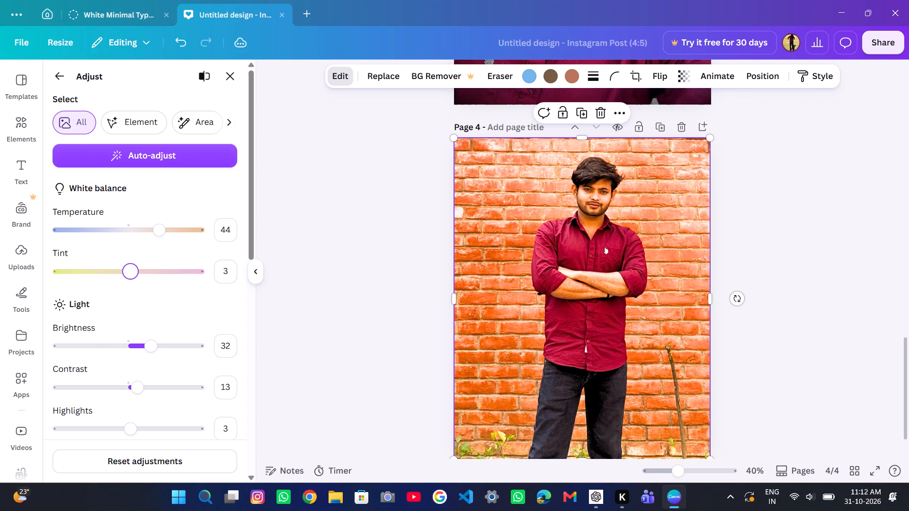
pyautogui.moveTo(130, 258); pyautogui.dragTo(139, 259)
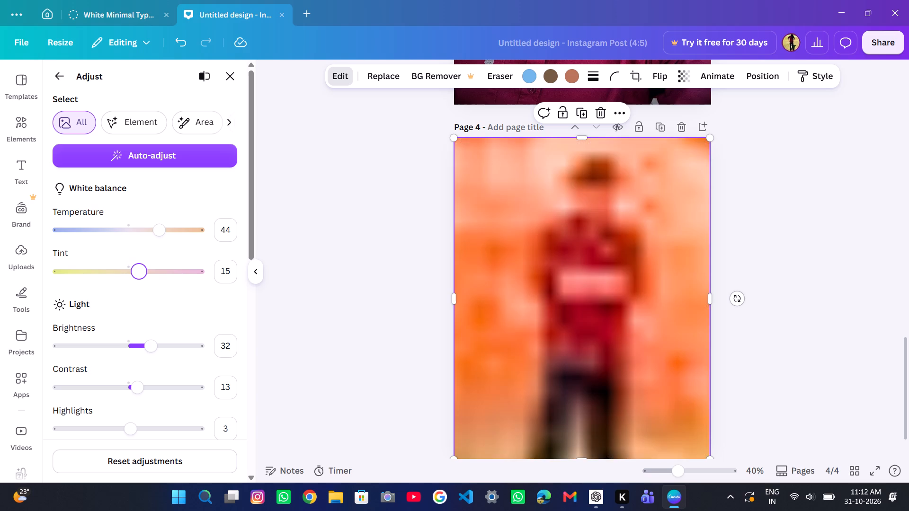
pyautogui.moveTo(139, 259); pyautogui.dragTo(139, 258)
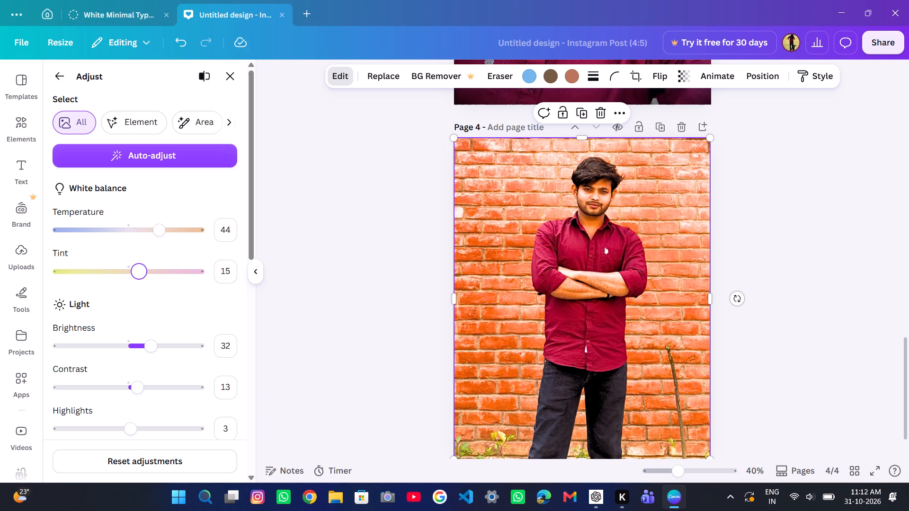
pyautogui.moveTo(139, 258); pyautogui.dragTo(139, 258)
pyautogui.moveTo(139, 258); pyautogui.dragTo(162, 261)
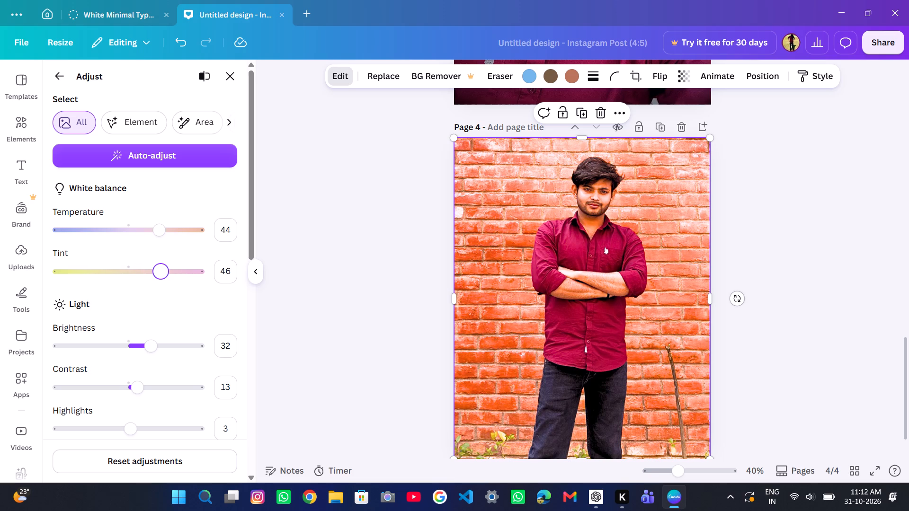
pyautogui.moveTo(162, 261); pyautogui.dragTo(129, 256)
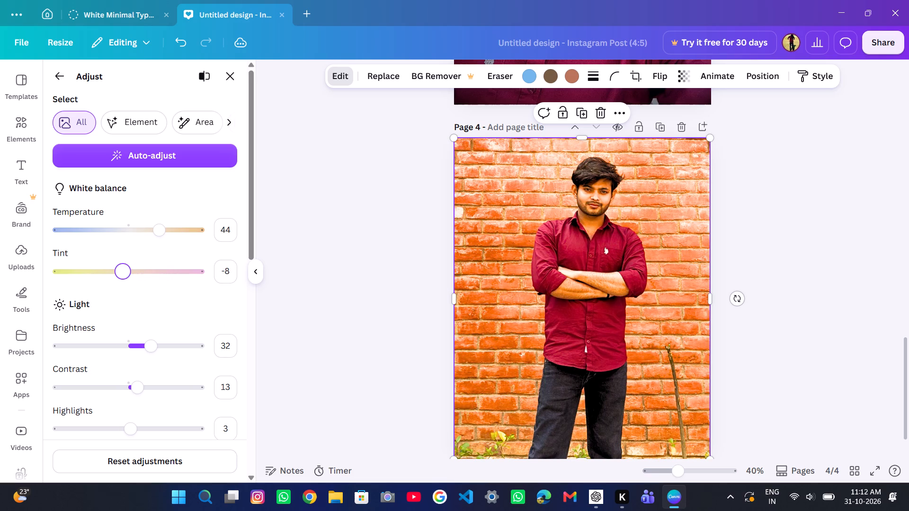
pyautogui.moveTo(129, 256); pyautogui.dragTo(144, 261)
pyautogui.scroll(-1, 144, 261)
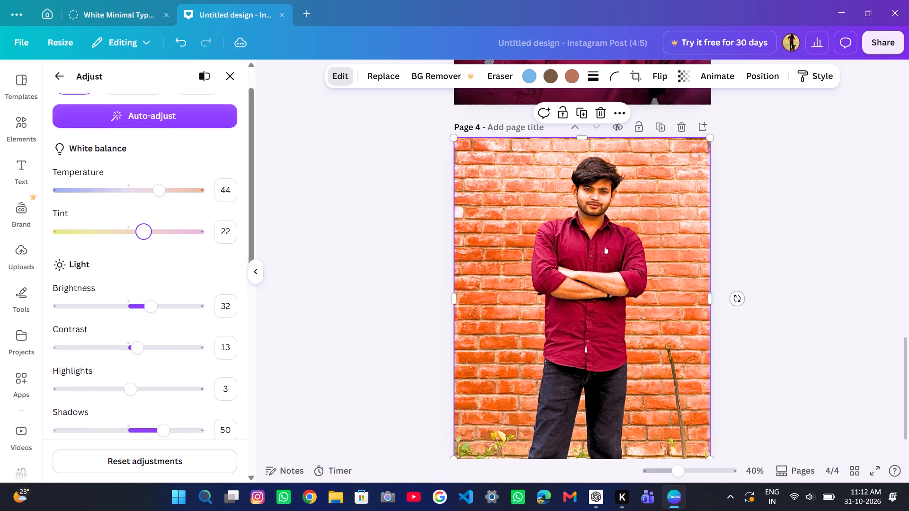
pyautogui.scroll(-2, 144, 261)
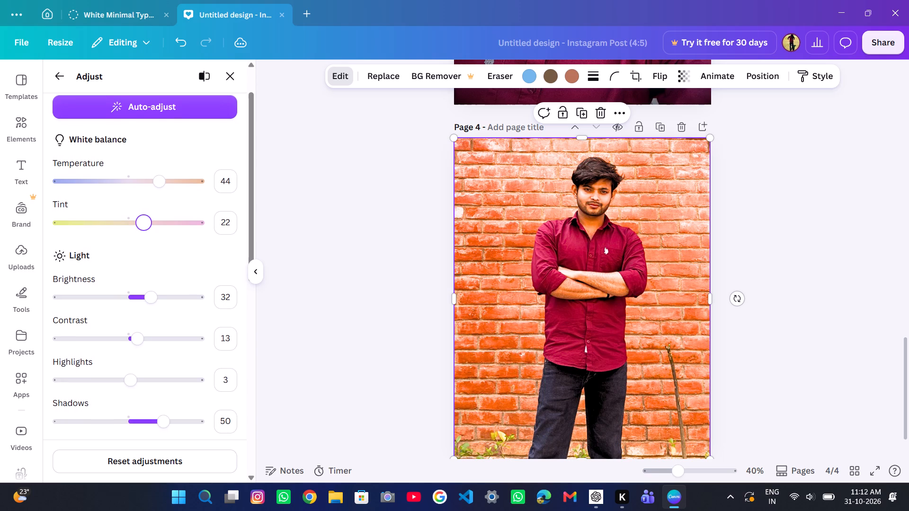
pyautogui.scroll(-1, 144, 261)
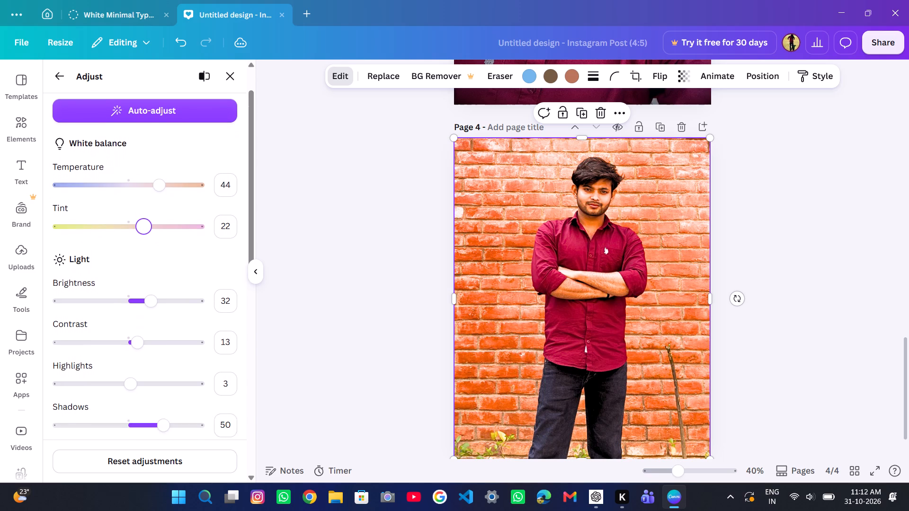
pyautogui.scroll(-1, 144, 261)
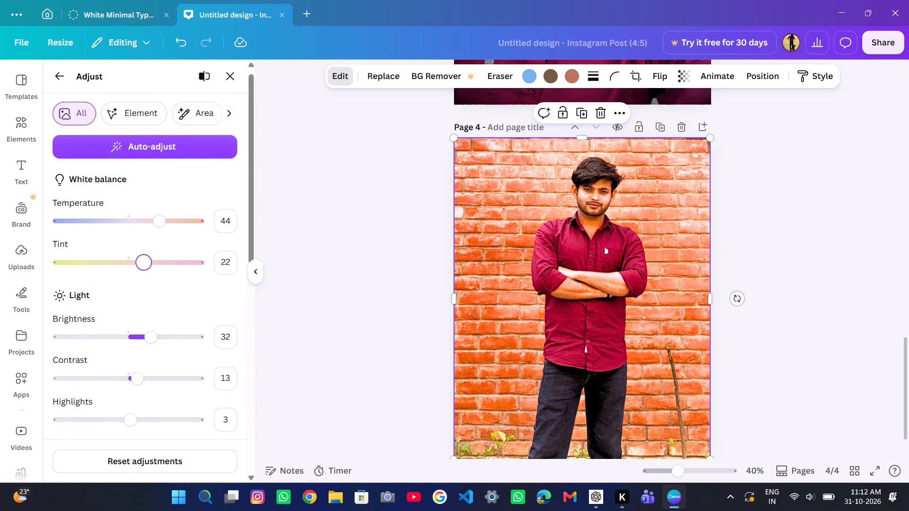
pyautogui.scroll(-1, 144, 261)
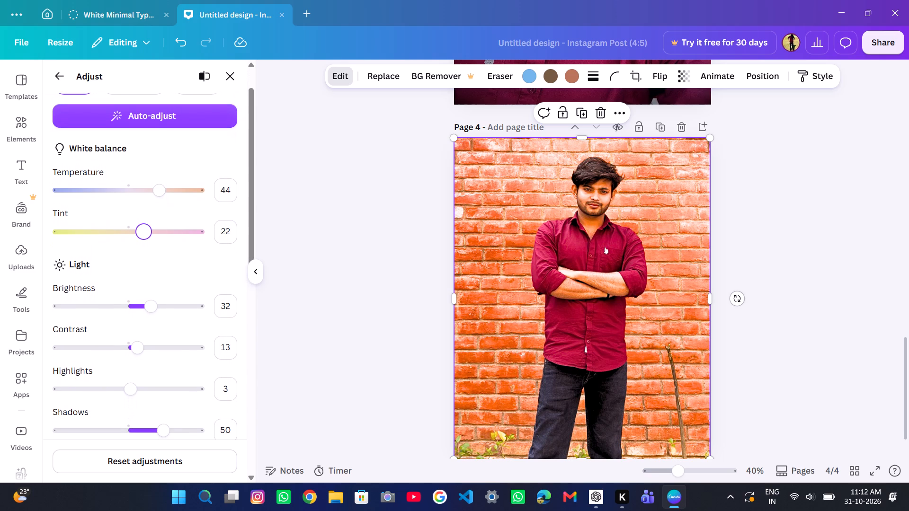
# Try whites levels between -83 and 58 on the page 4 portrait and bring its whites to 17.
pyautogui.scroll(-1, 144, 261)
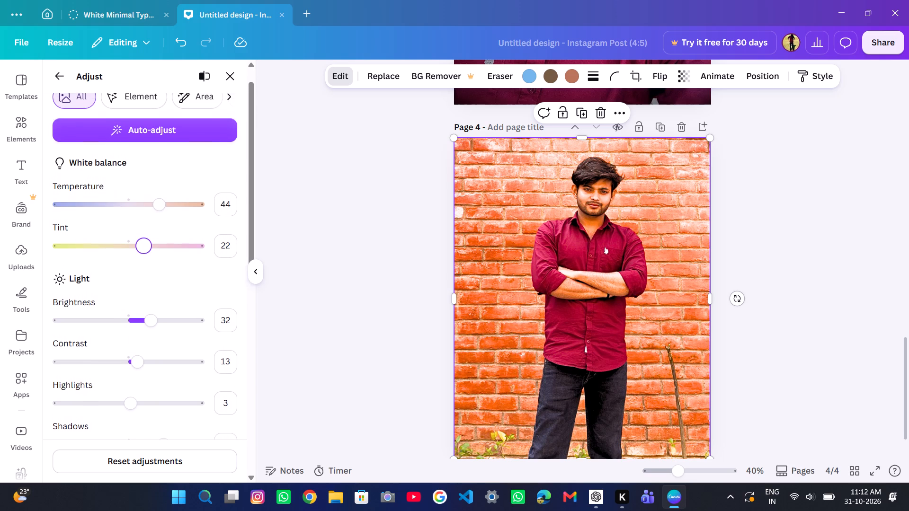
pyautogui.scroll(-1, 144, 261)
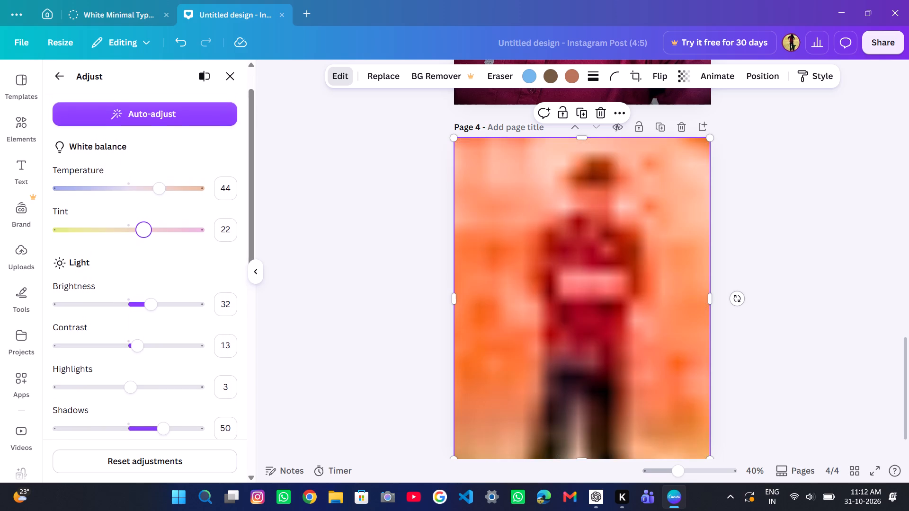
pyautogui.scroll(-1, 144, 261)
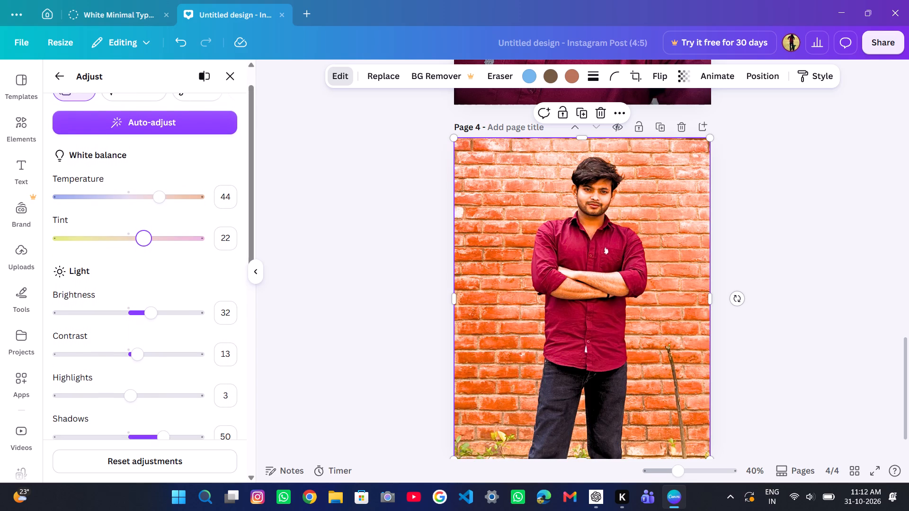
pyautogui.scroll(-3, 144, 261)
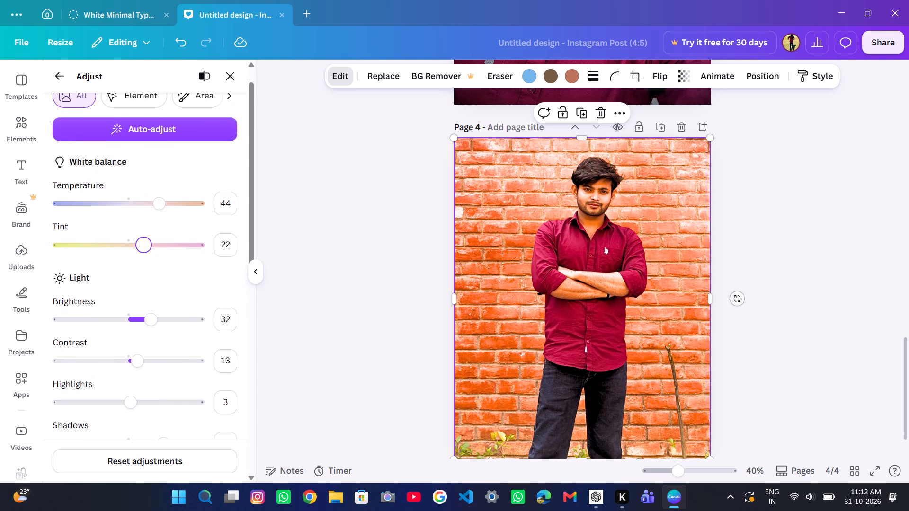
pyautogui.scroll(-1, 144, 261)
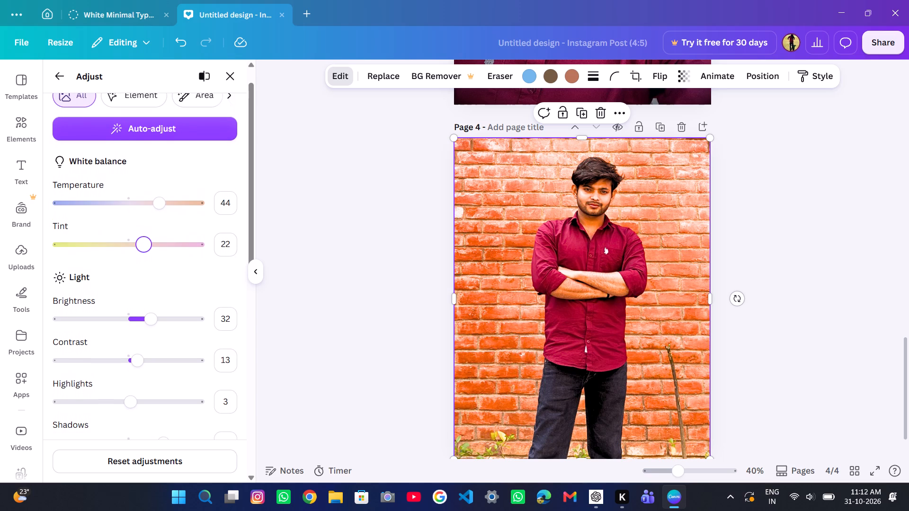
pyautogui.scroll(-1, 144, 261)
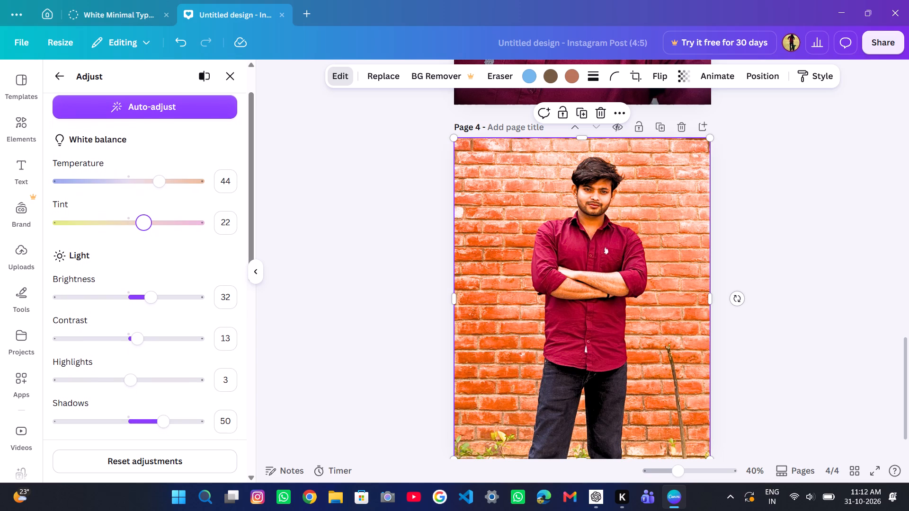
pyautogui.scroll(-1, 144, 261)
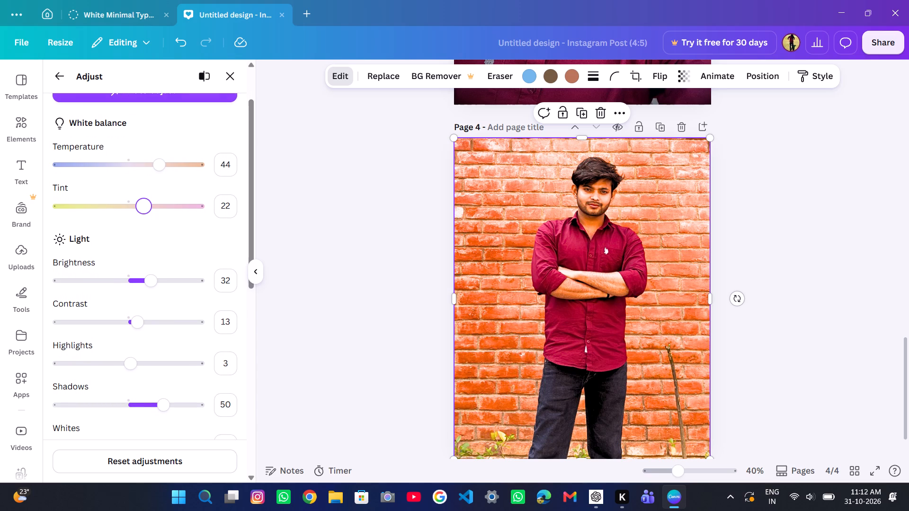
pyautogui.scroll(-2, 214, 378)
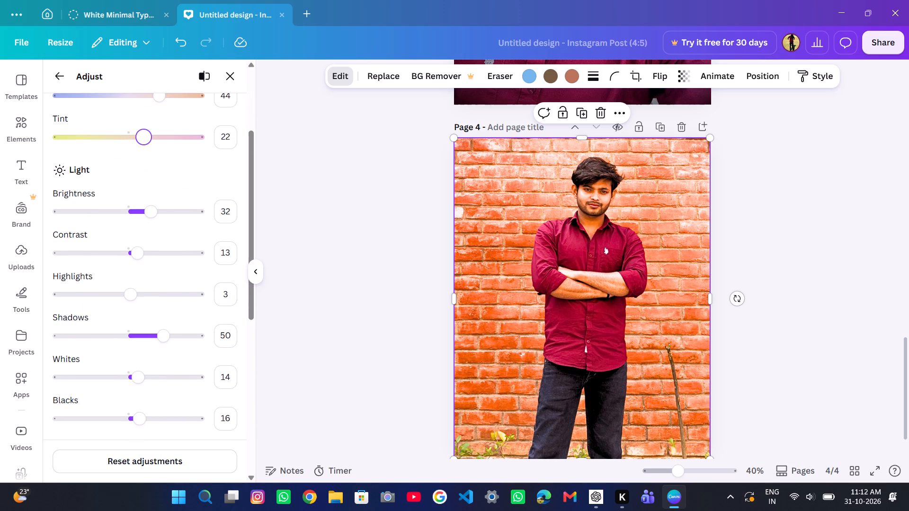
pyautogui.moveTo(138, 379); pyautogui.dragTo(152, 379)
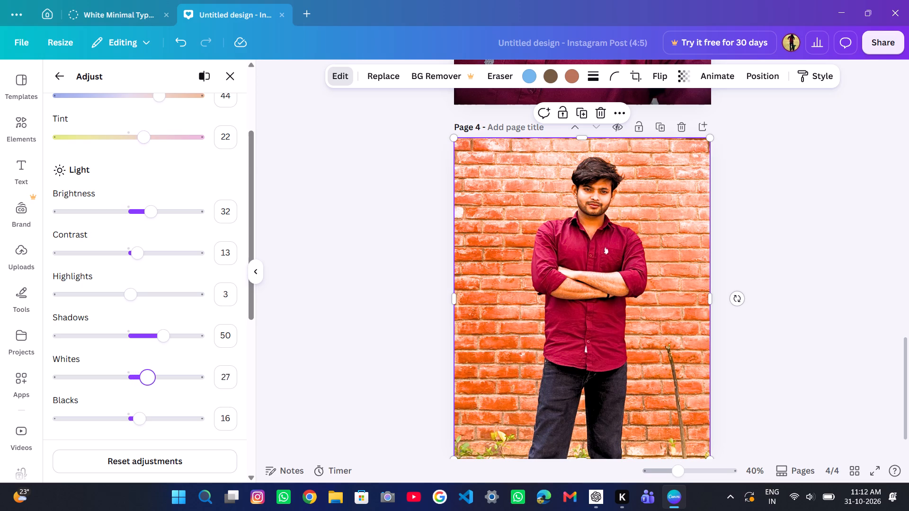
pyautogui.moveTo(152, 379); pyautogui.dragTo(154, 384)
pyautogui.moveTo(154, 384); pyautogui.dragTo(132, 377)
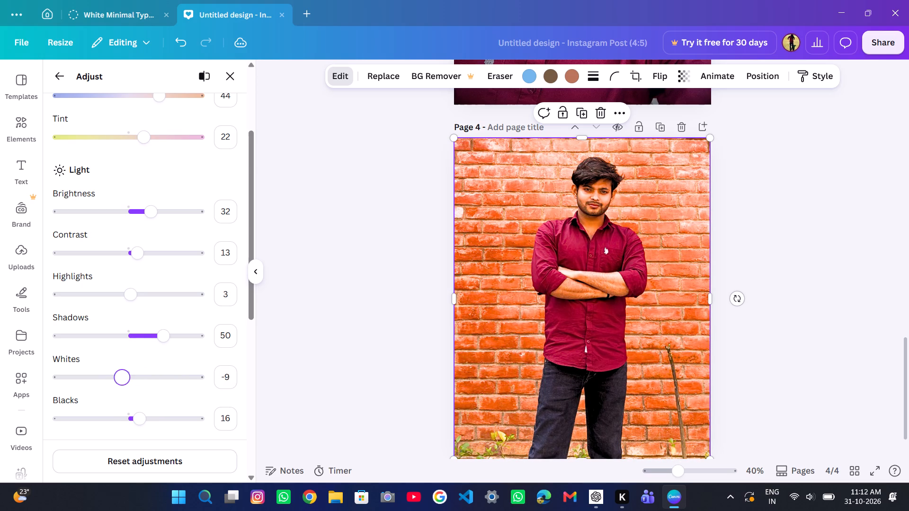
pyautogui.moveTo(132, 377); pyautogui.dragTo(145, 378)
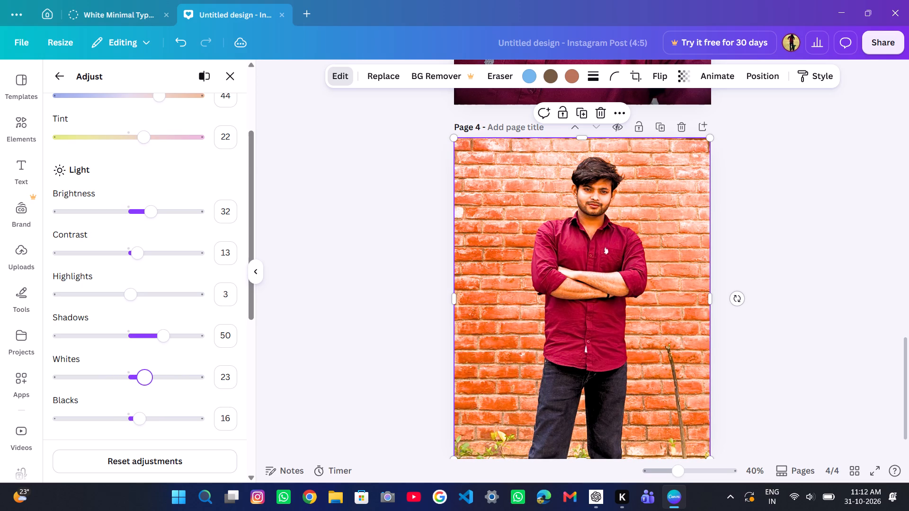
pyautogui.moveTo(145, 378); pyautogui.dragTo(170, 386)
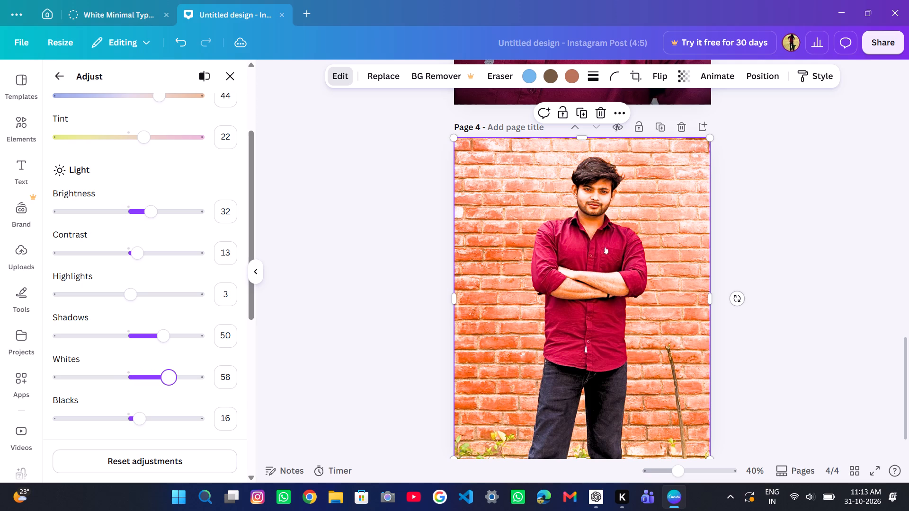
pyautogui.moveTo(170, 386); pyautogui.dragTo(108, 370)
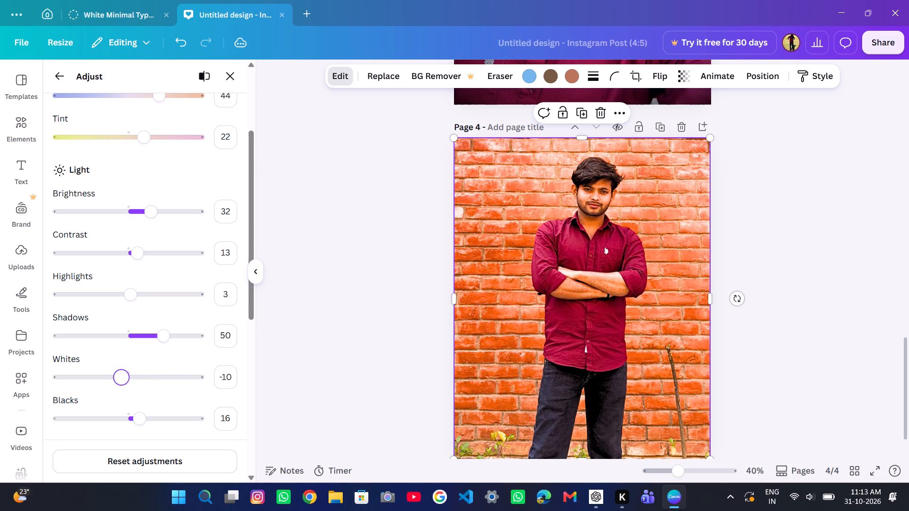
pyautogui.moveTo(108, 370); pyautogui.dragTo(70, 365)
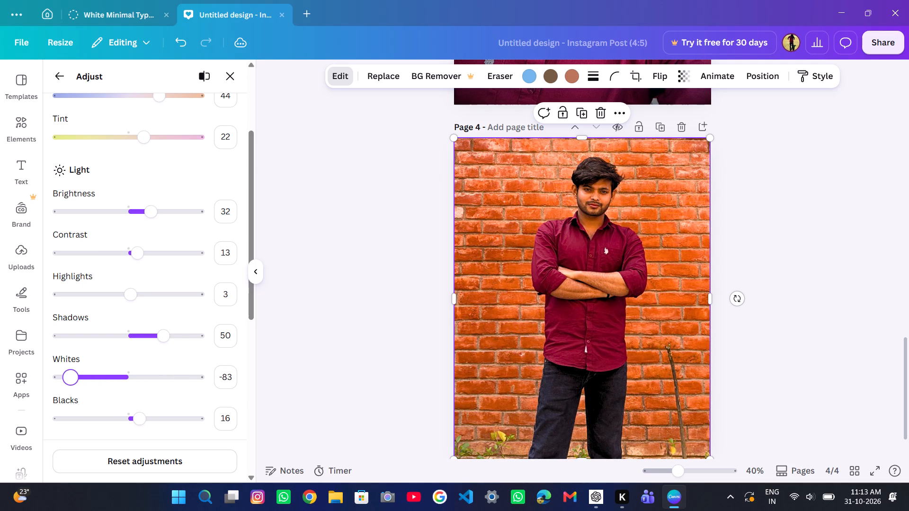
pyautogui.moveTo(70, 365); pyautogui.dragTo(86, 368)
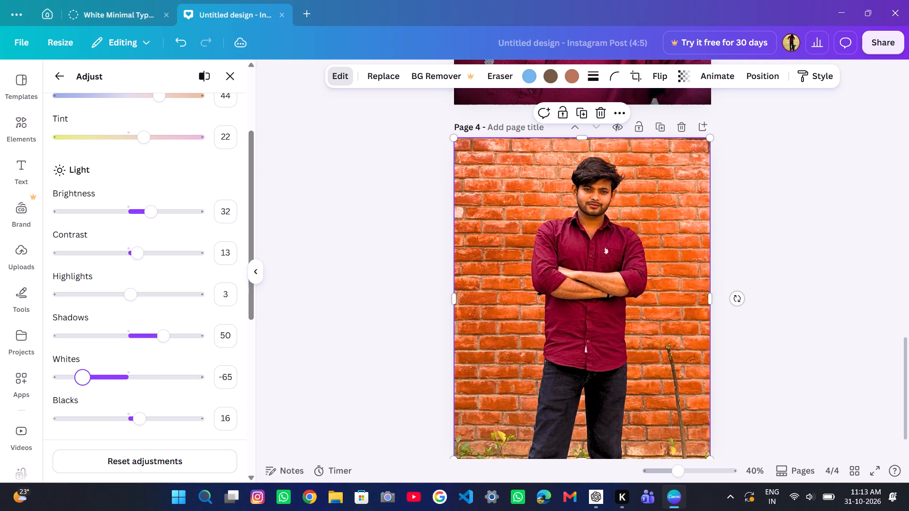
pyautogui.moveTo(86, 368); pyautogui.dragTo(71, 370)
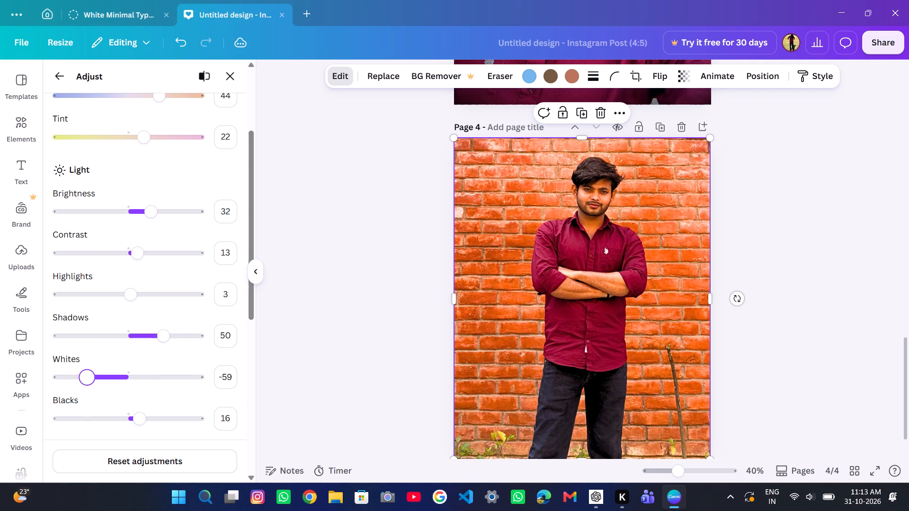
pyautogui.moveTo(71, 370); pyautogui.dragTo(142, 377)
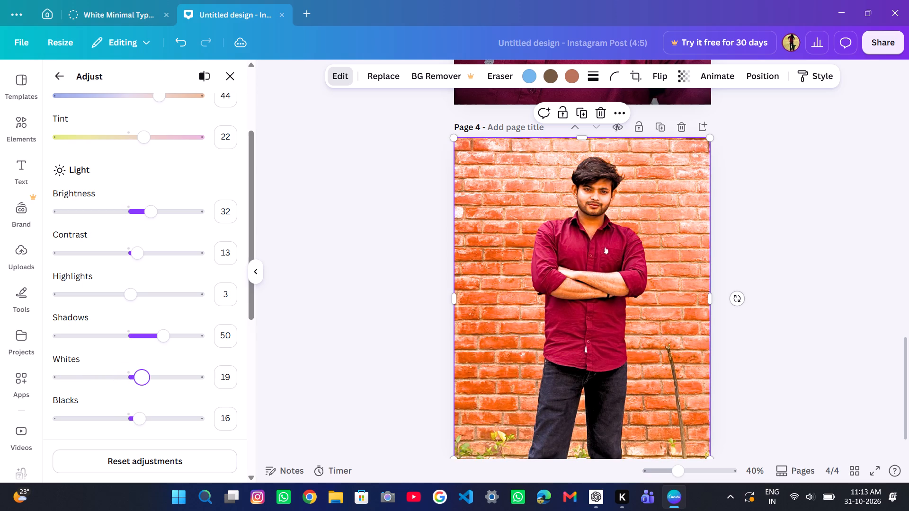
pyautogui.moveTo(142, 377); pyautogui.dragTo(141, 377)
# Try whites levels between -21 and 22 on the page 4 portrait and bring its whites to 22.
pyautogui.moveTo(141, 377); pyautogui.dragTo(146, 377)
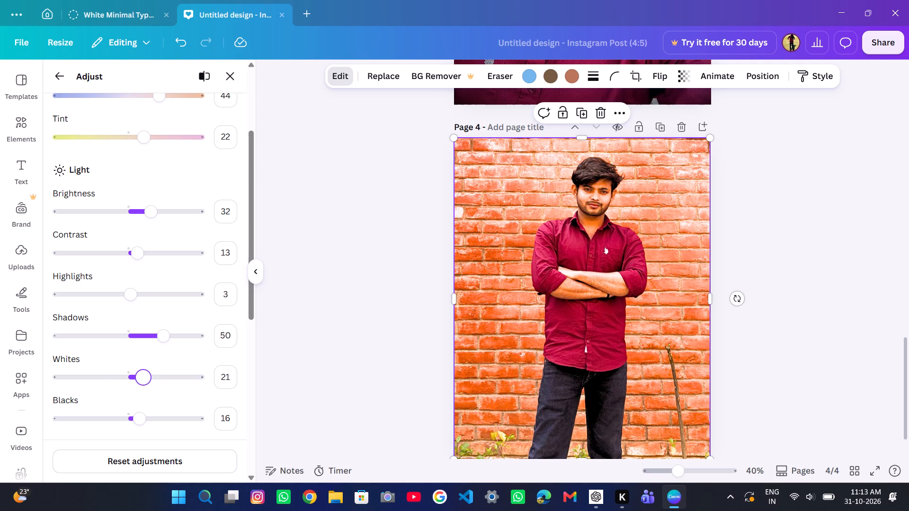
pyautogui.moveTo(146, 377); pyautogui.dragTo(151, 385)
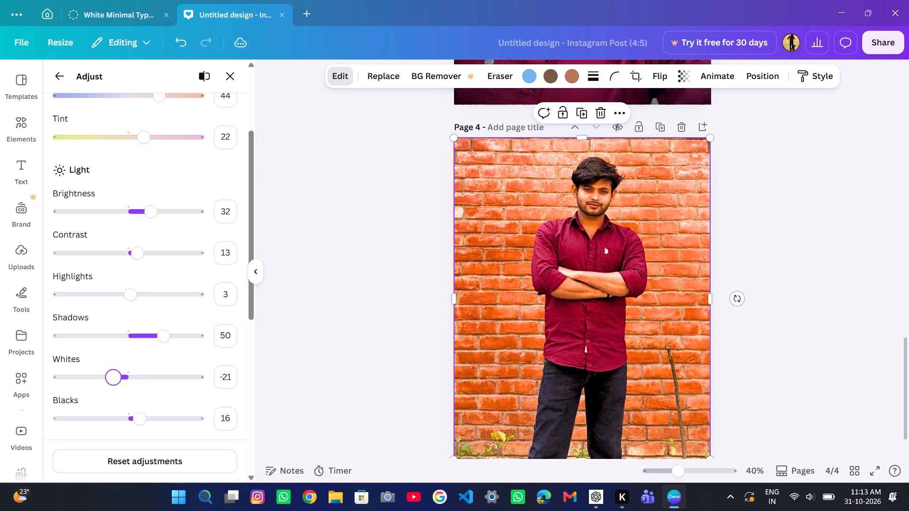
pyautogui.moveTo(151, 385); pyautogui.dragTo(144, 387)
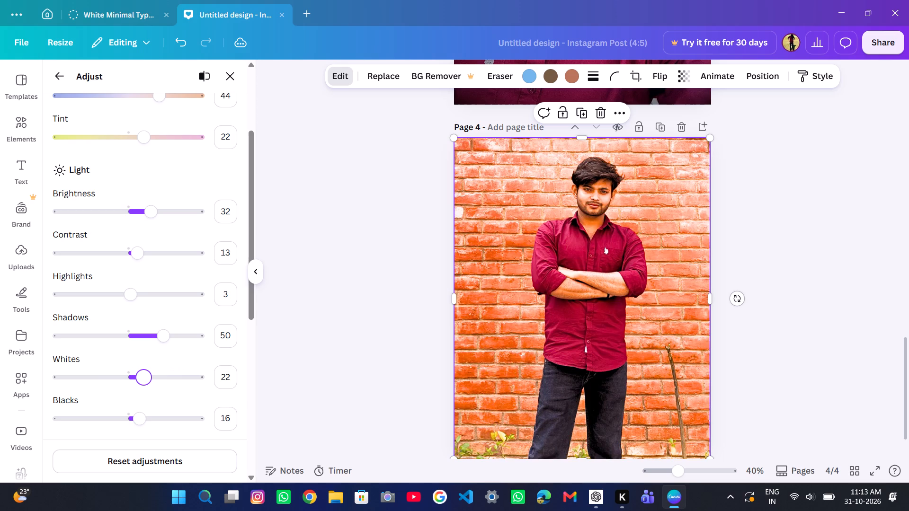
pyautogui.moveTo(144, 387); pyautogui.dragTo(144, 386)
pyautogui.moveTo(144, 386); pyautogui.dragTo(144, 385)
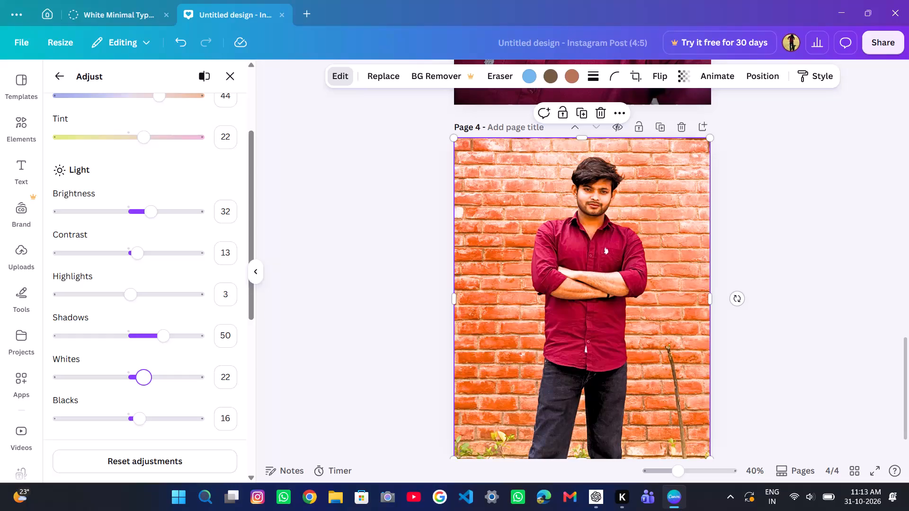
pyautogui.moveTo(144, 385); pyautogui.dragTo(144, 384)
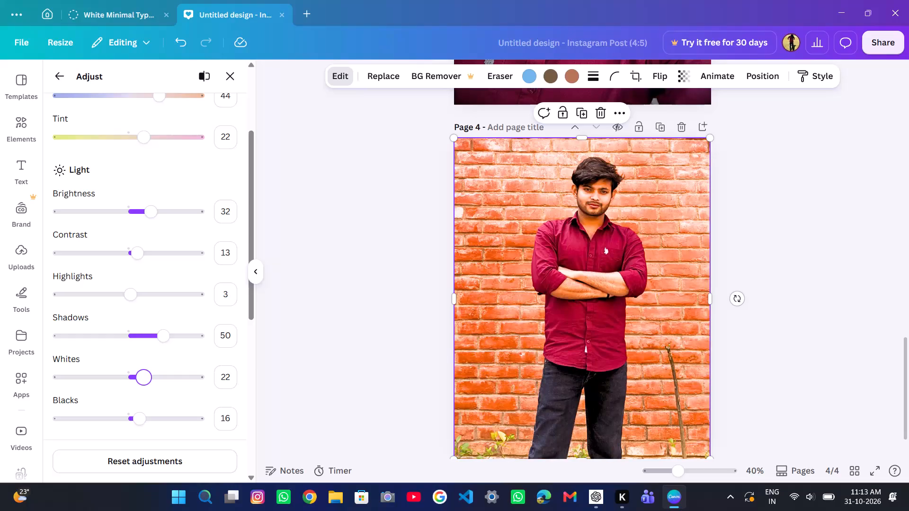
# Try whites levels up to 67 on the page 4 portrait and bring its whites down to 15.
pyautogui.moveTo(144, 384); pyautogui.dragTo(159, 384)
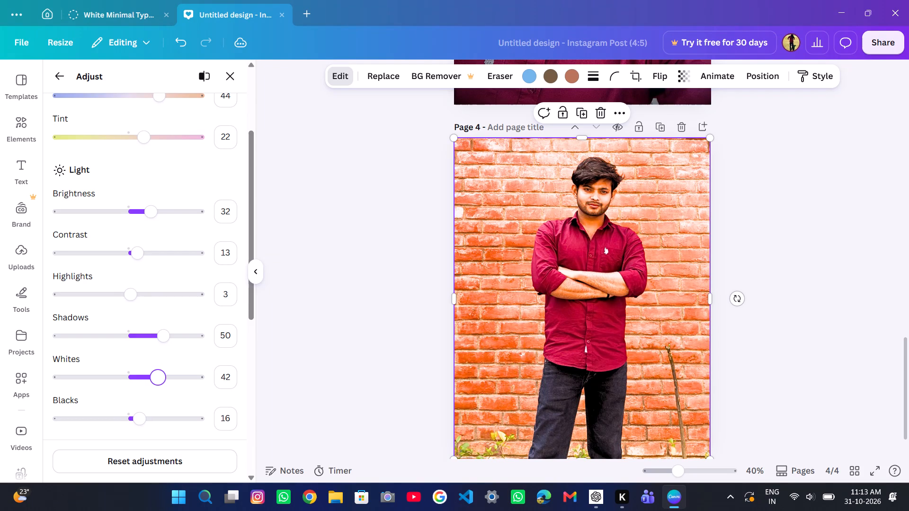
pyautogui.moveTo(159, 384); pyautogui.dragTo(187, 385)
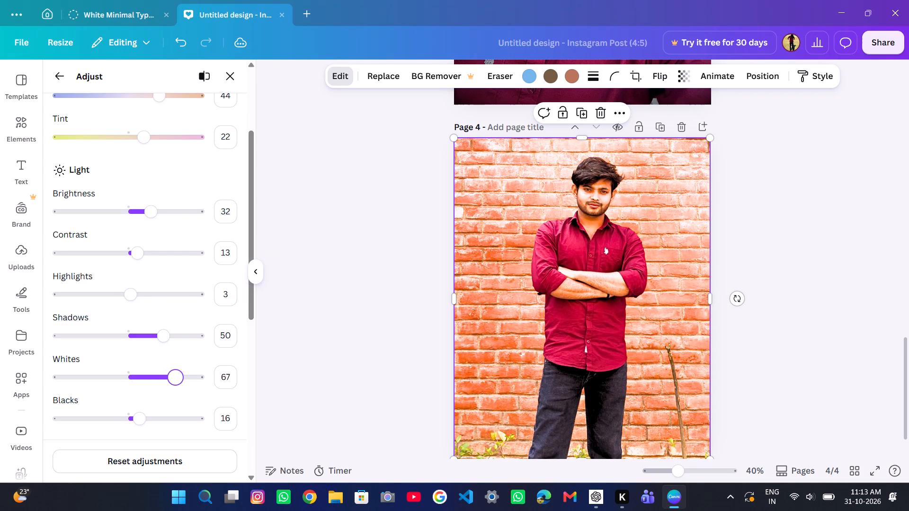
pyautogui.moveTo(187, 385); pyautogui.dragTo(148, 389)
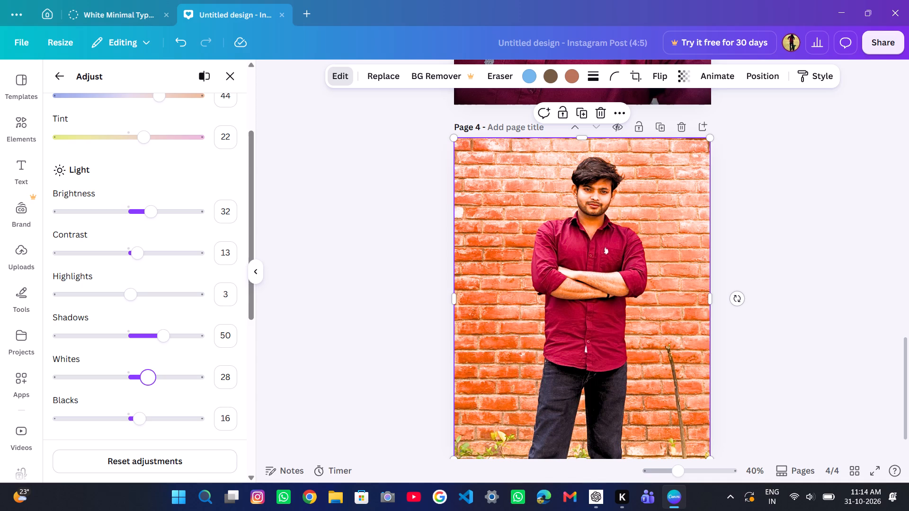
pyautogui.moveTo(148, 389); pyautogui.dragTo(155, 388)
pyautogui.moveTo(155, 388); pyautogui.dragTo(156, 387)
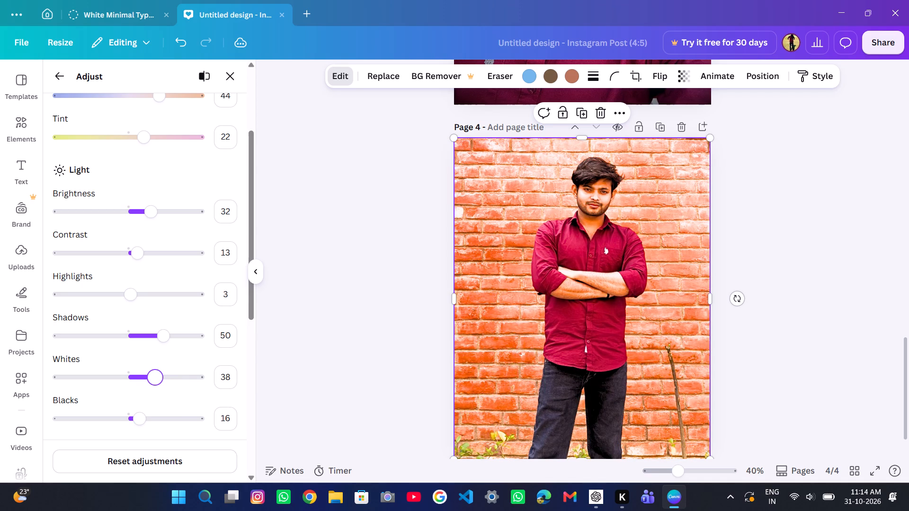
pyautogui.moveTo(156, 387); pyautogui.dragTo(175, 385)
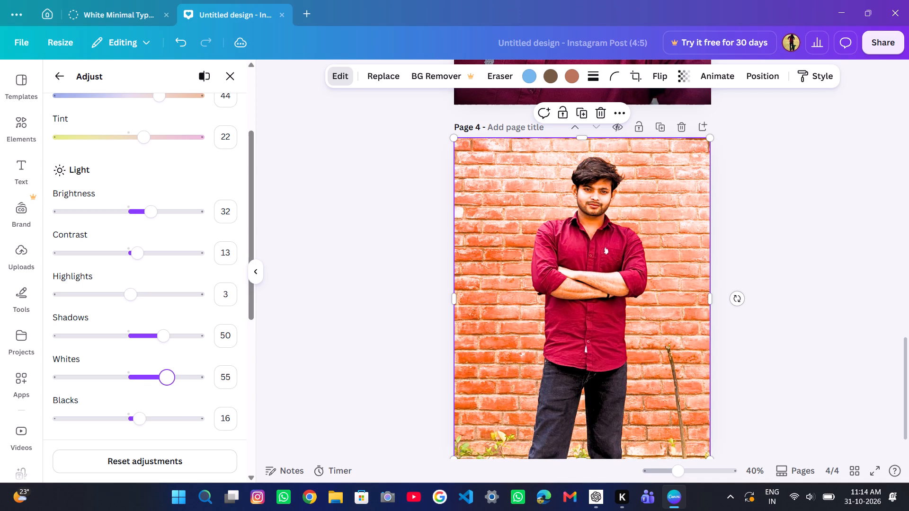
pyautogui.moveTo(175, 385); pyautogui.dragTo(145, 379)
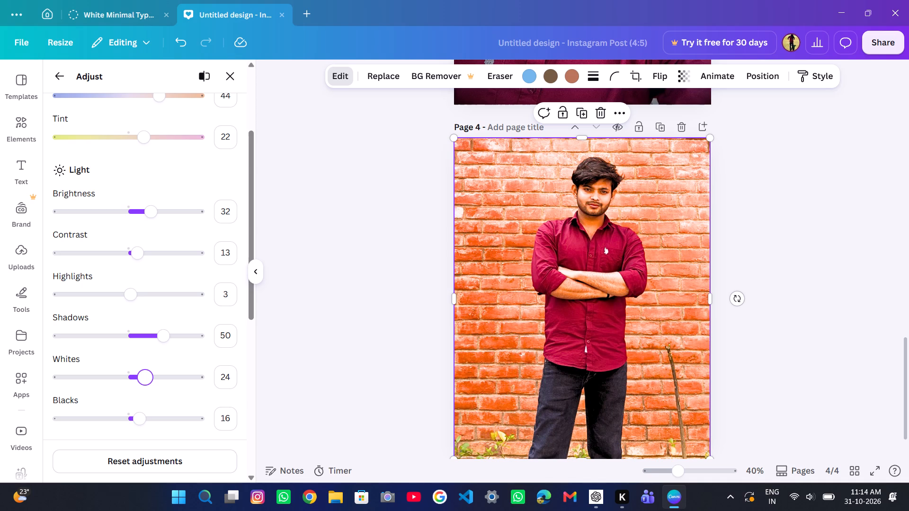
pyautogui.moveTo(145, 379); pyautogui.dragTo(158, 380)
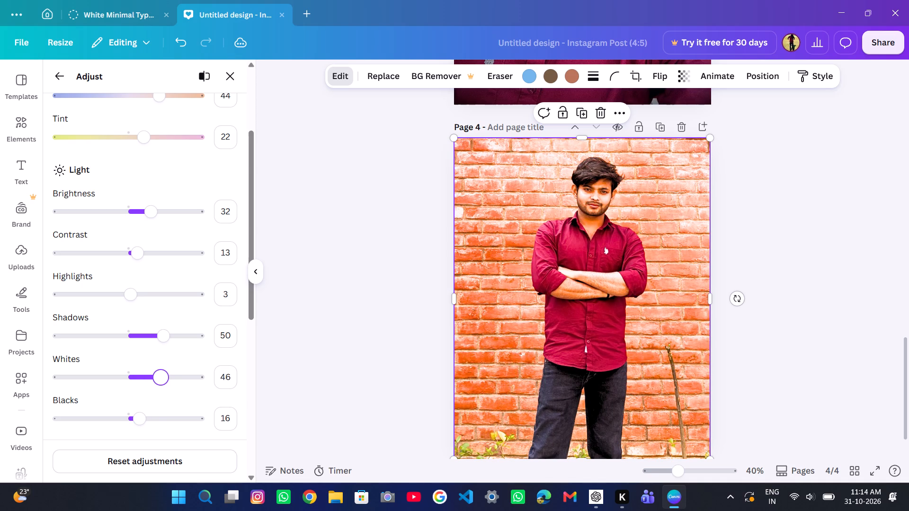
pyautogui.moveTo(158, 380); pyautogui.dragTo(144, 382)
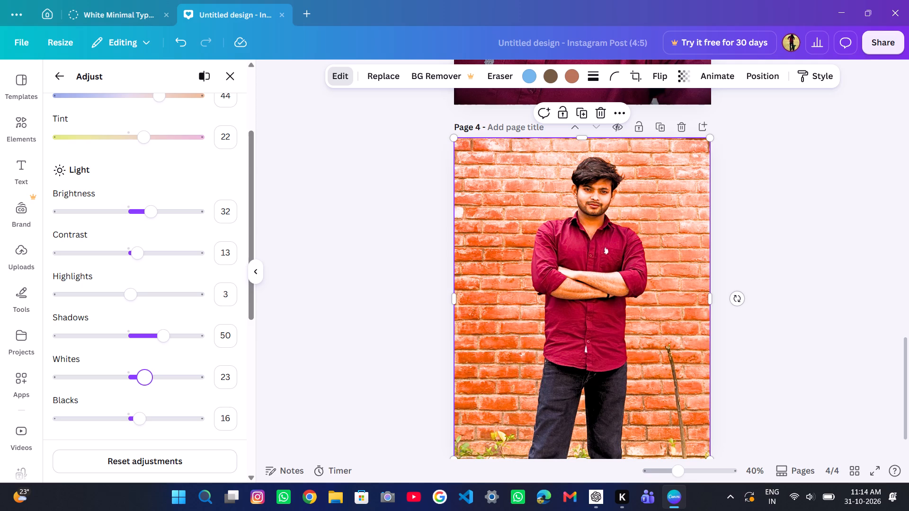
pyautogui.moveTo(144, 382); pyautogui.dragTo(139, 382)
# Raise the whites of the page 4 portrait in small increments to 30.
pyautogui.moveTo(139, 382); pyautogui.dragTo(141, 382)
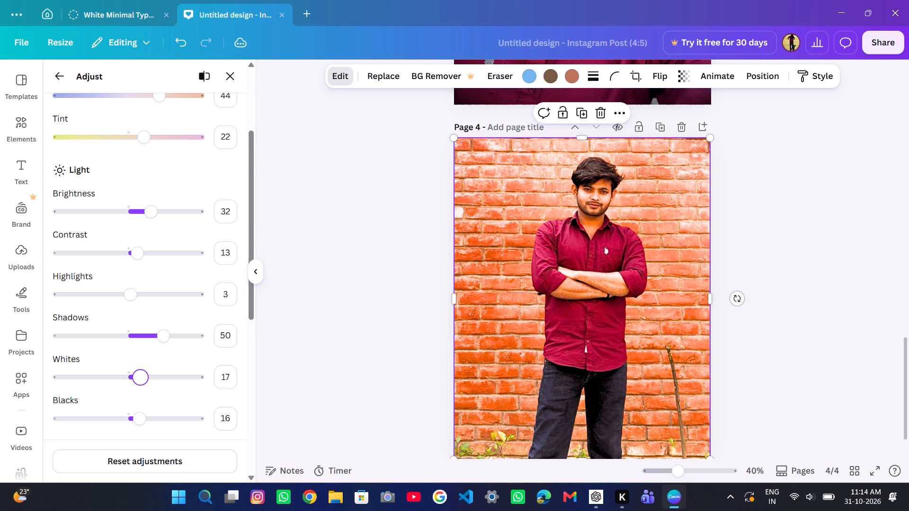
pyautogui.moveTo(141, 382); pyautogui.dragTo(147, 382)
pyautogui.moveTo(147, 382); pyautogui.dragTo(150, 380)
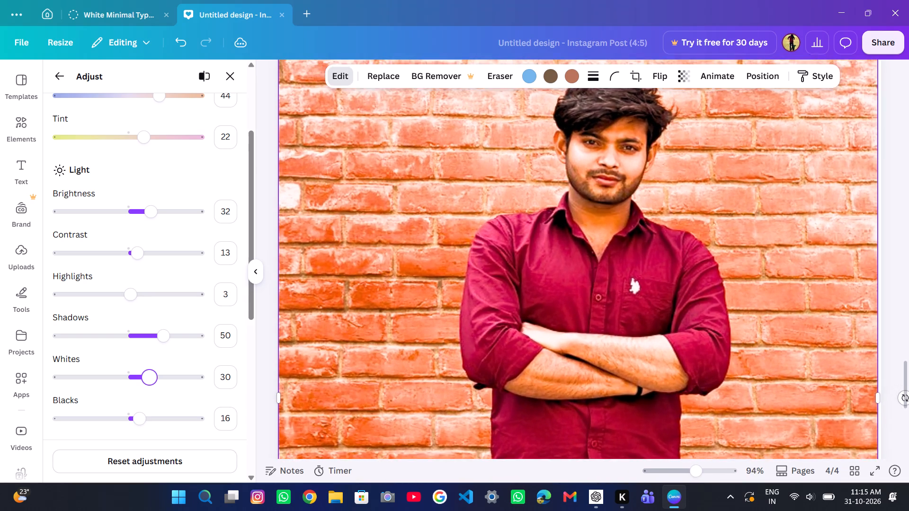
# Examine the adjusted page 4 portrait up close, checking the face, shirt, arms and brick wall.
pyautogui.scroll(1, 657, 225)
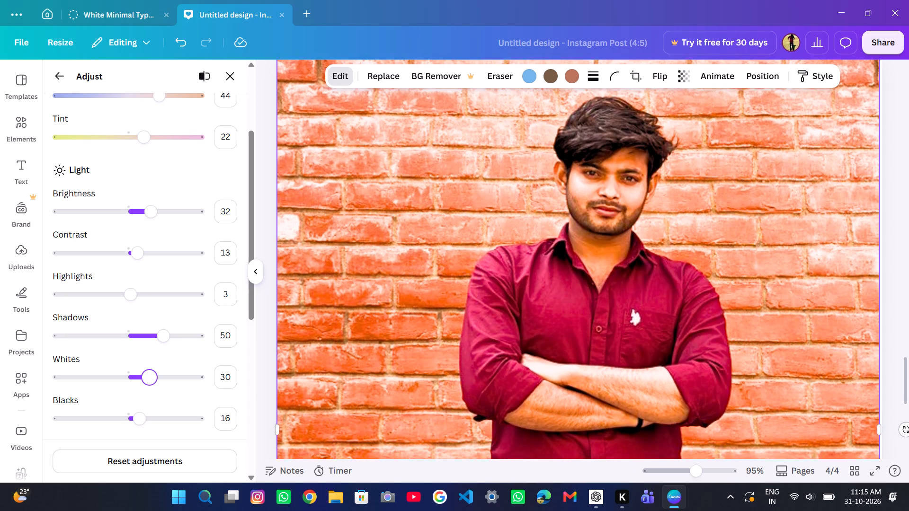
pyautogui.scroll(-1, 657, 225)
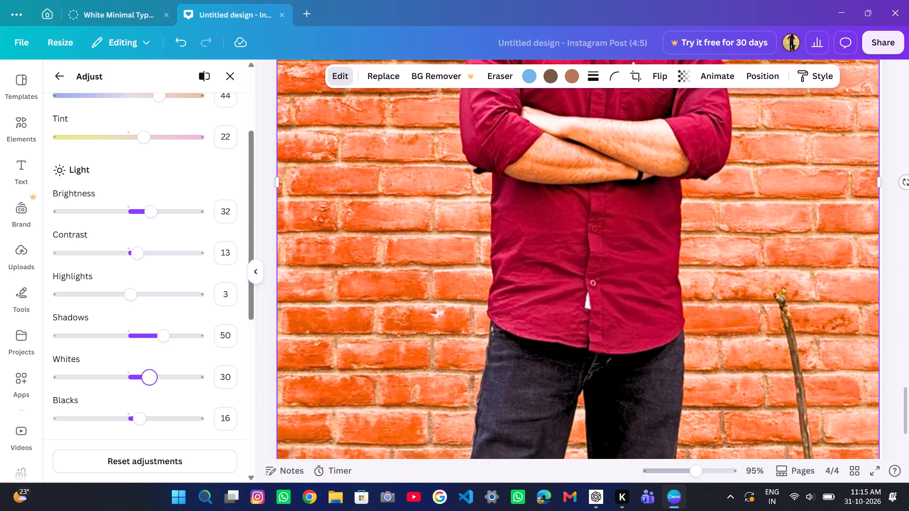
pyautogui.scroll(1, 657, 225)
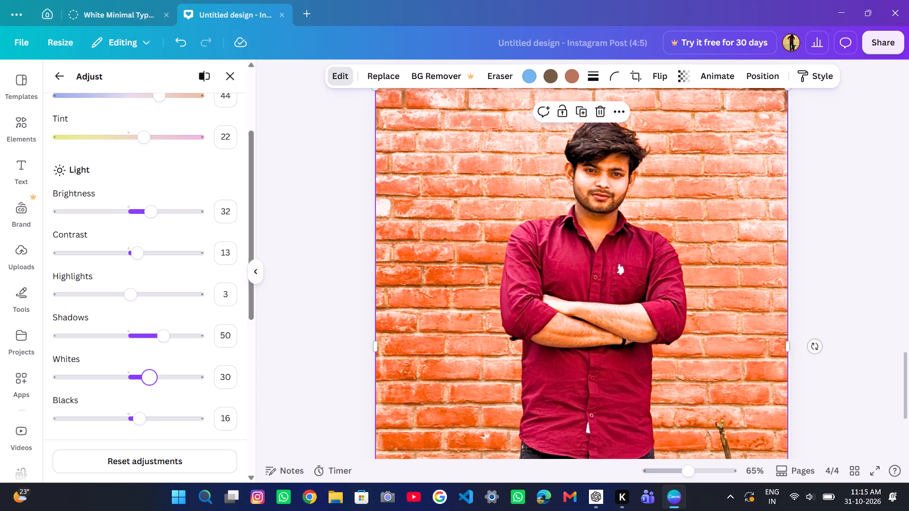
pyautogui.scroll(-2, 657, 225)
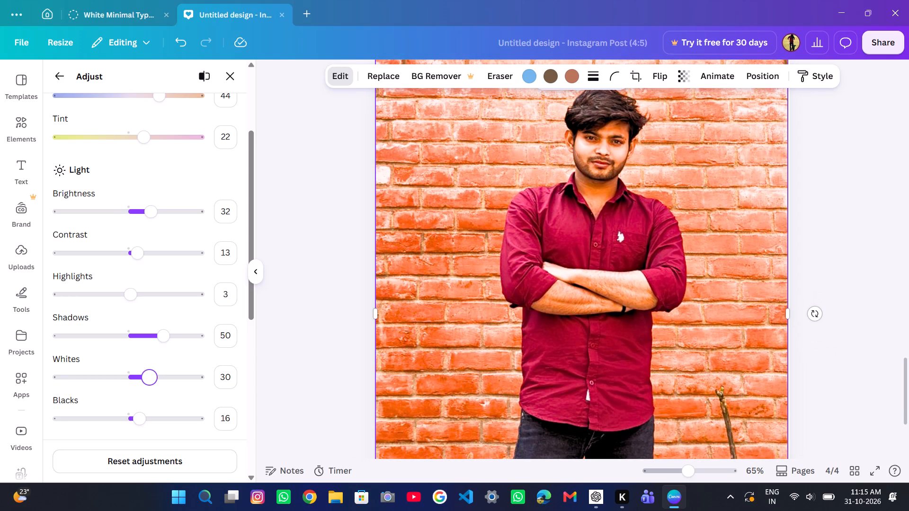
pyautogui.scroll(-1, 657, 225)
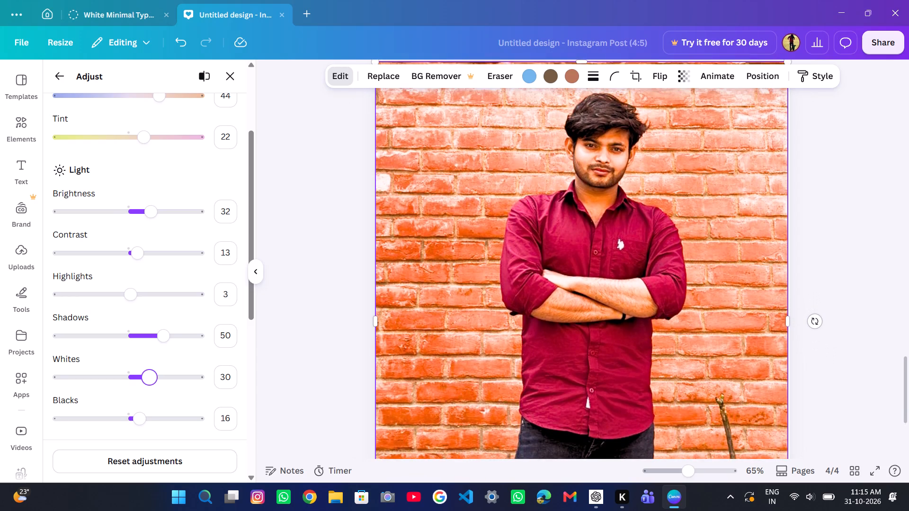
pyautogui.scroll(-4, 657, 225)
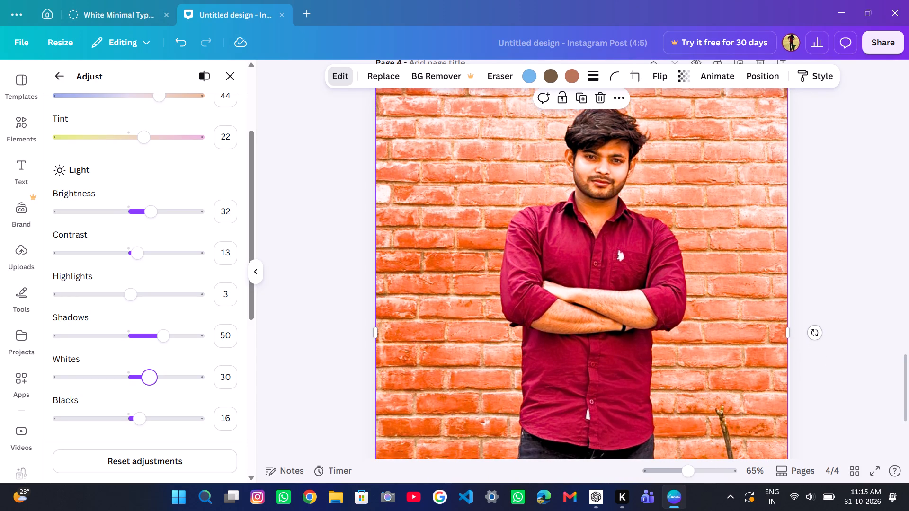
pyautogui.scroll(-3, 657, 225)
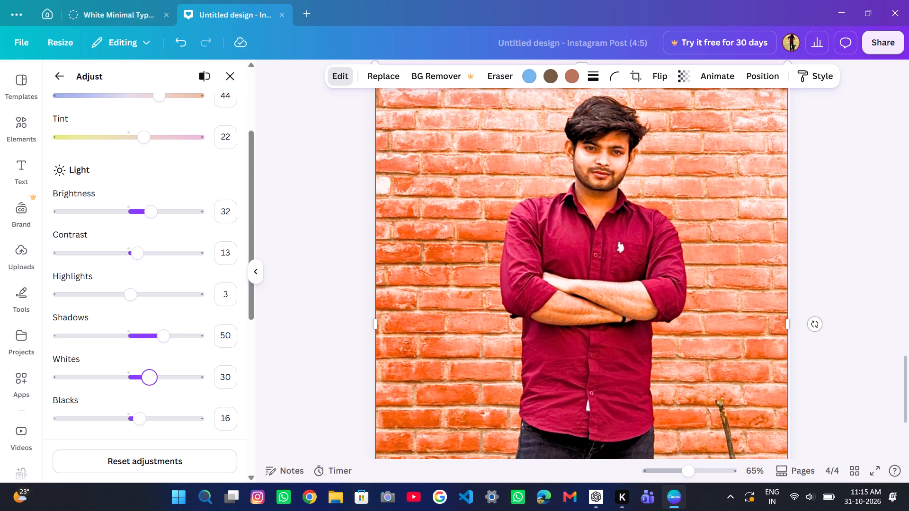
pyautogui.scroll(-2, 657, 225)
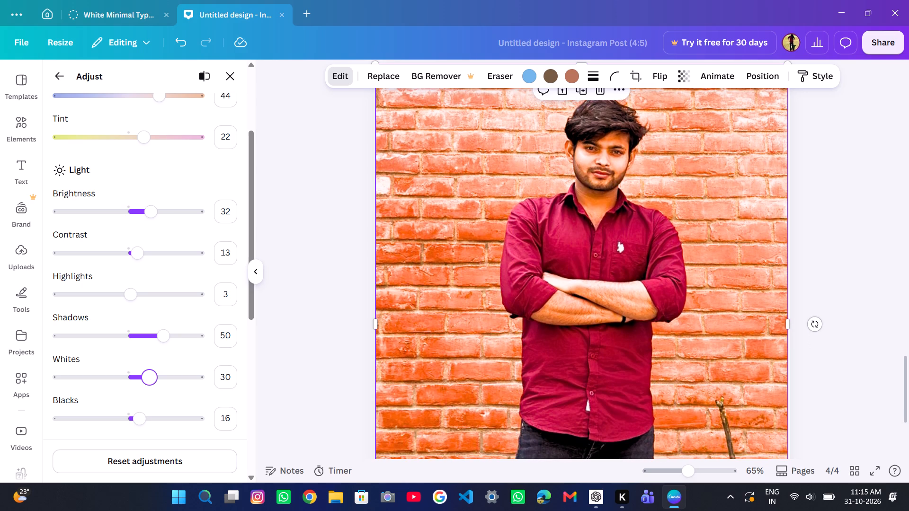
pyautogui.scroll(-1, 657, 225)
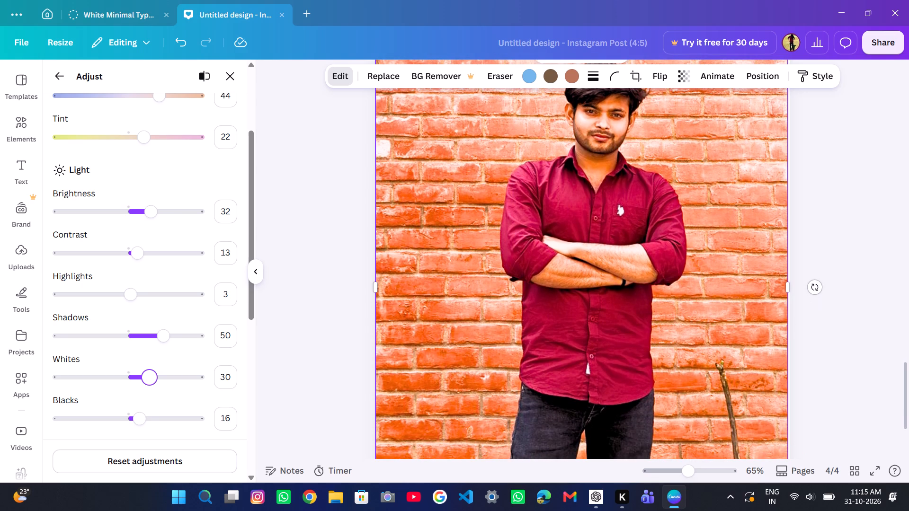